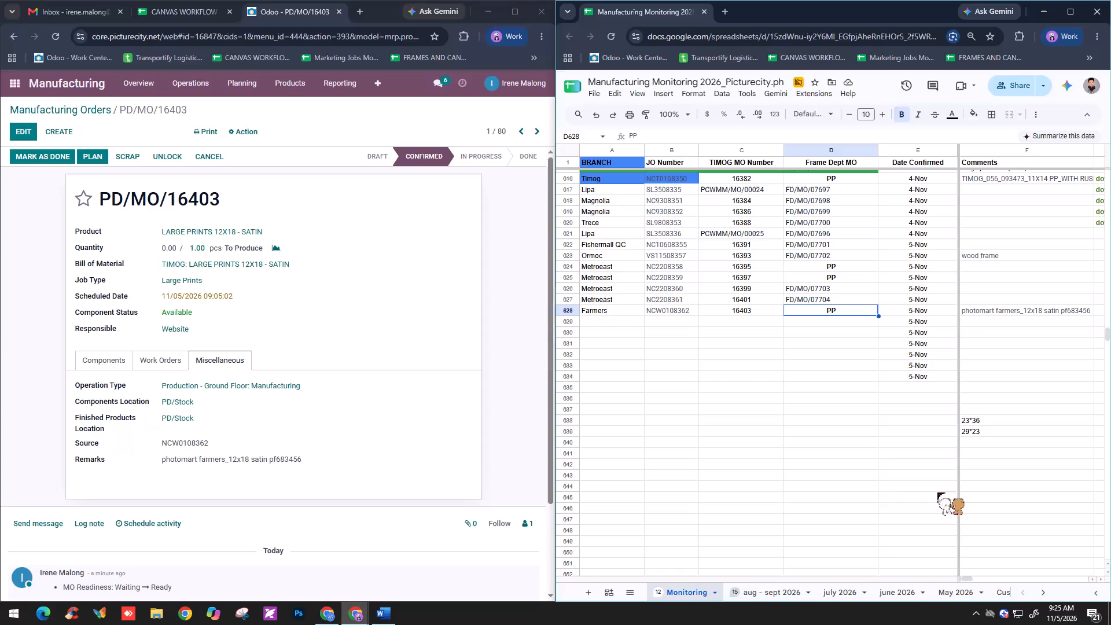
Clear the size notes 23*36 and 29*23 from the Comments column in rows 638–639 of the Monitoring sheet.
click(994, 408)
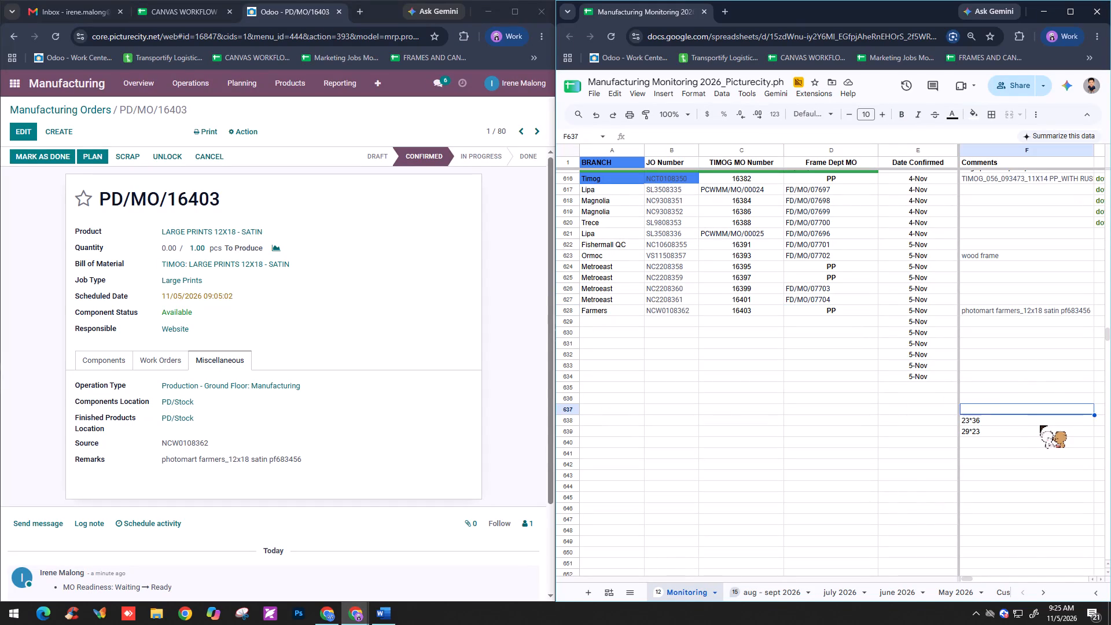
click(1040, 425)
click(992, 442)
drag(989, 416, 995, 439)
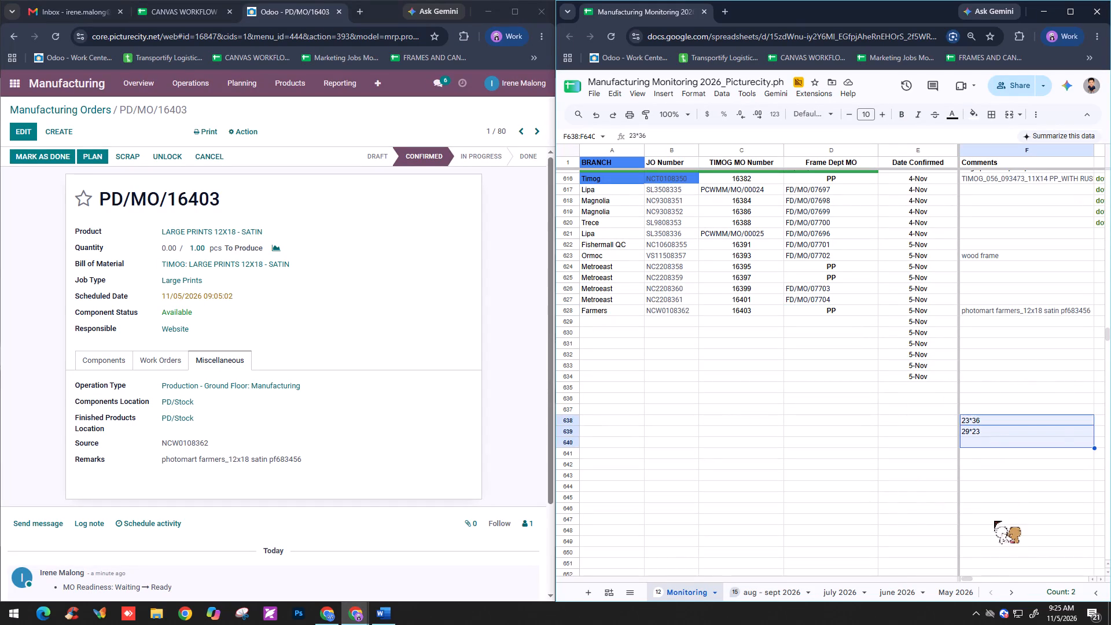
click(994, 521)
drag(990, 420, 994, 435)
key(Delete)
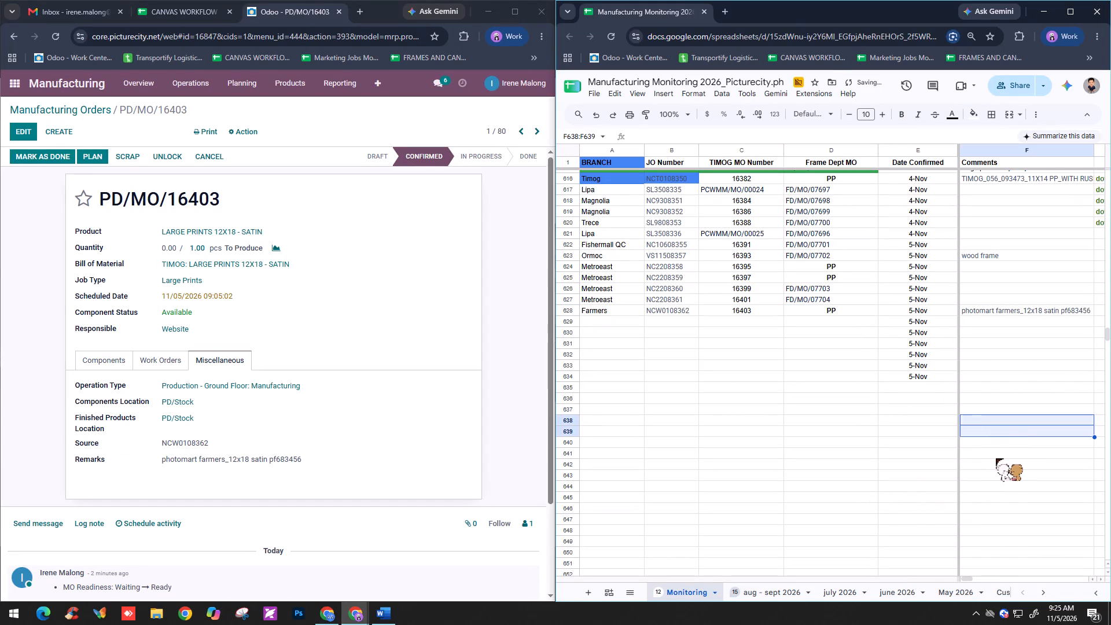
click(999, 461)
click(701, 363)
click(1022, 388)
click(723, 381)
Return from order PD/MO/16403 to the Manufacturing Orders list.
click(338, 322)
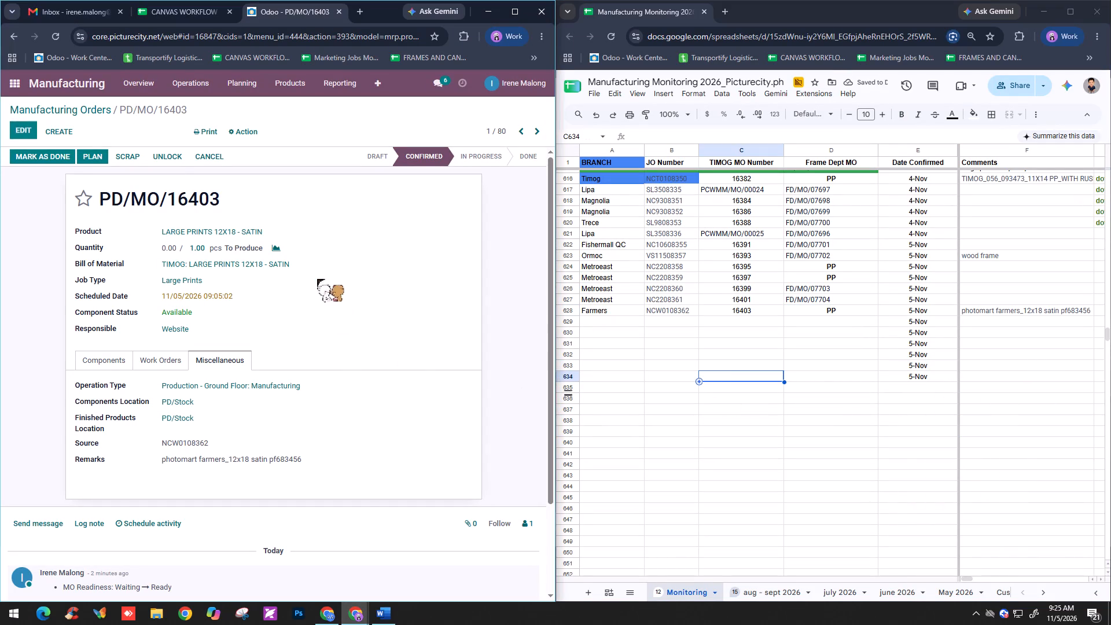
click(60, 116)
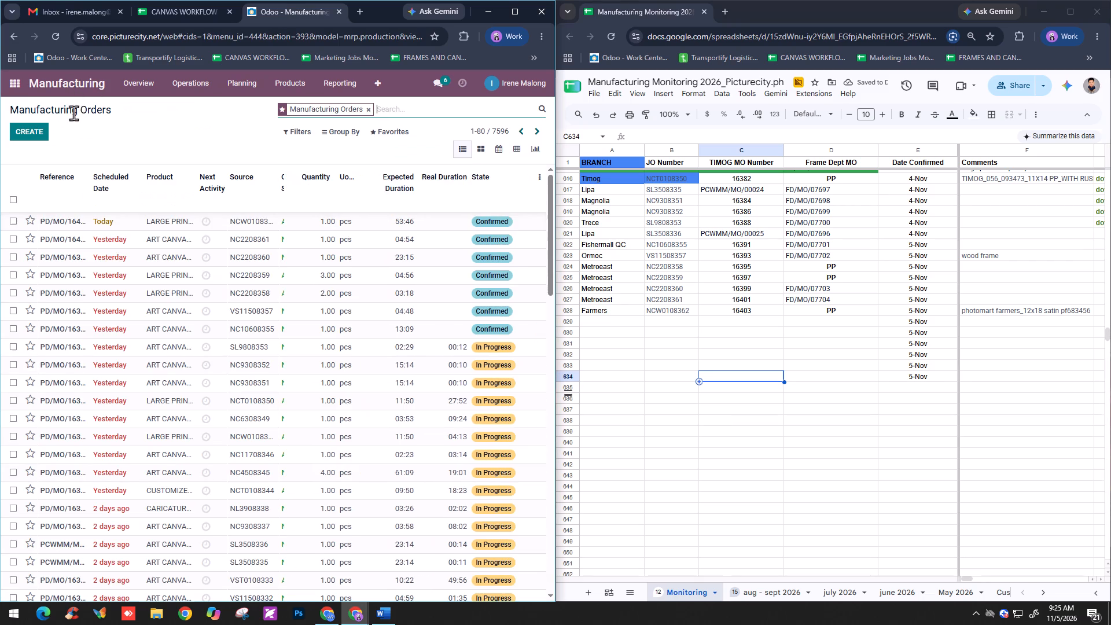
click(205, 124)
Check the manufacturing orders flagged with mail failures and go back to the Manufacturing Orders list.
click(444, 85)
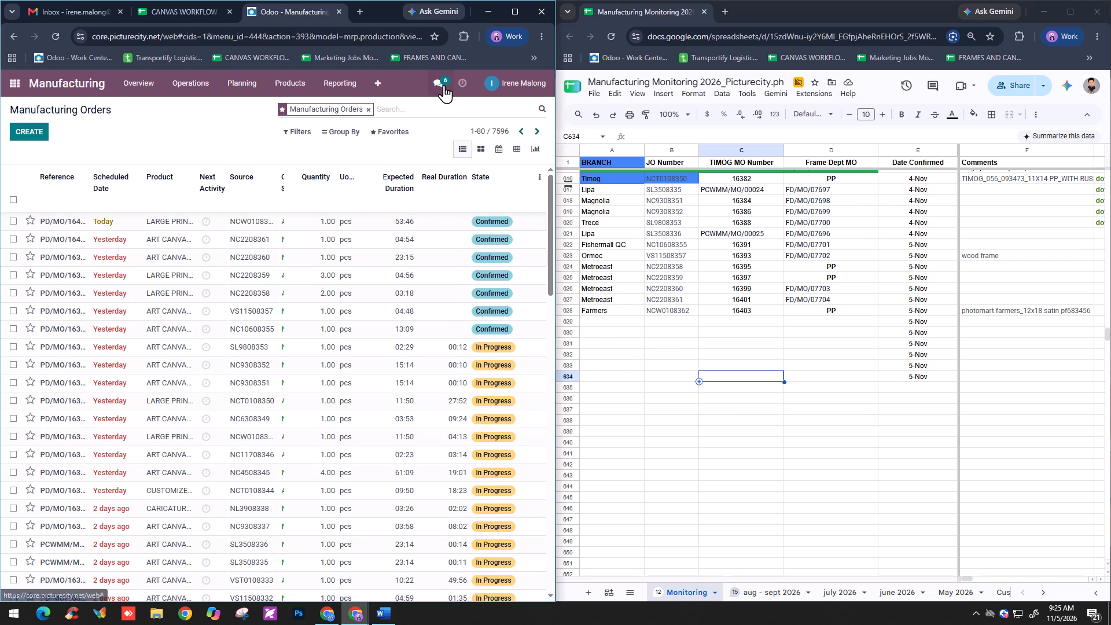
click(348, 135)
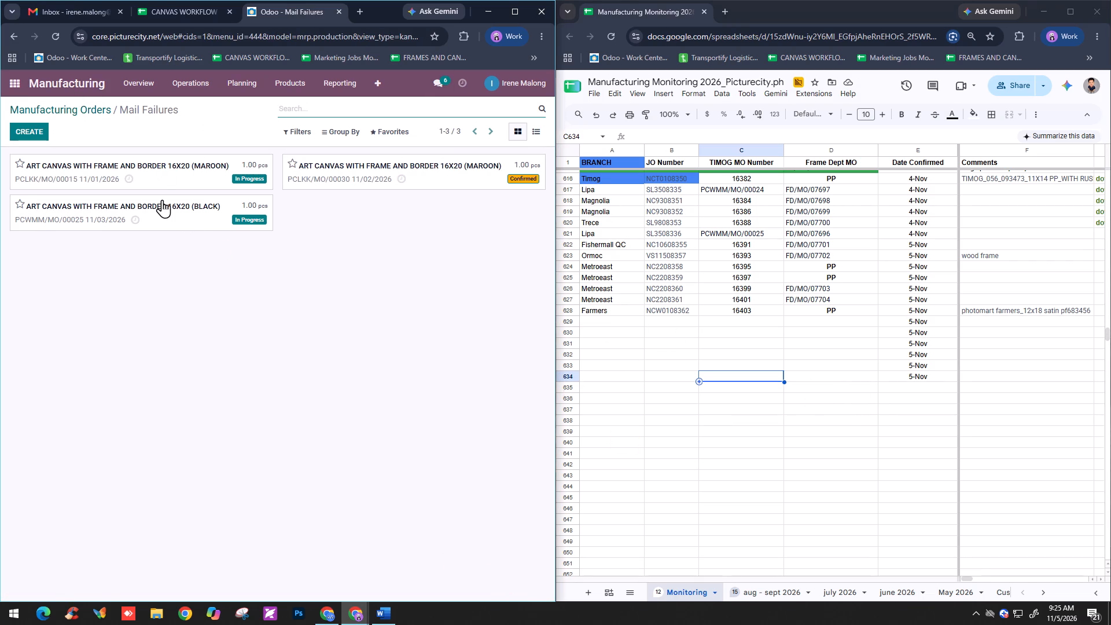
click(41, 105)
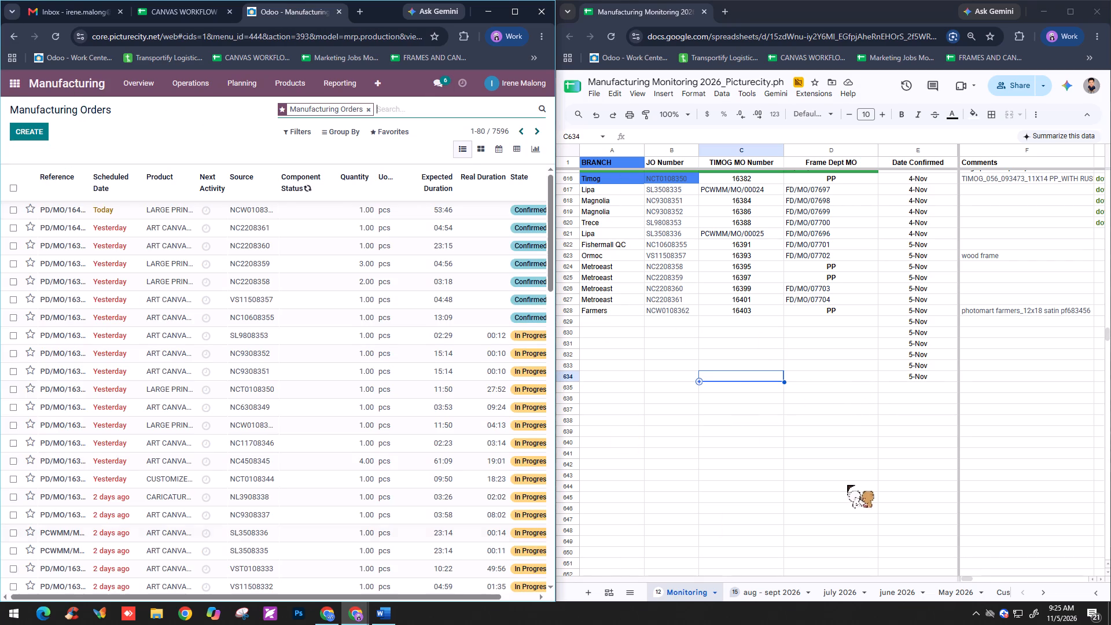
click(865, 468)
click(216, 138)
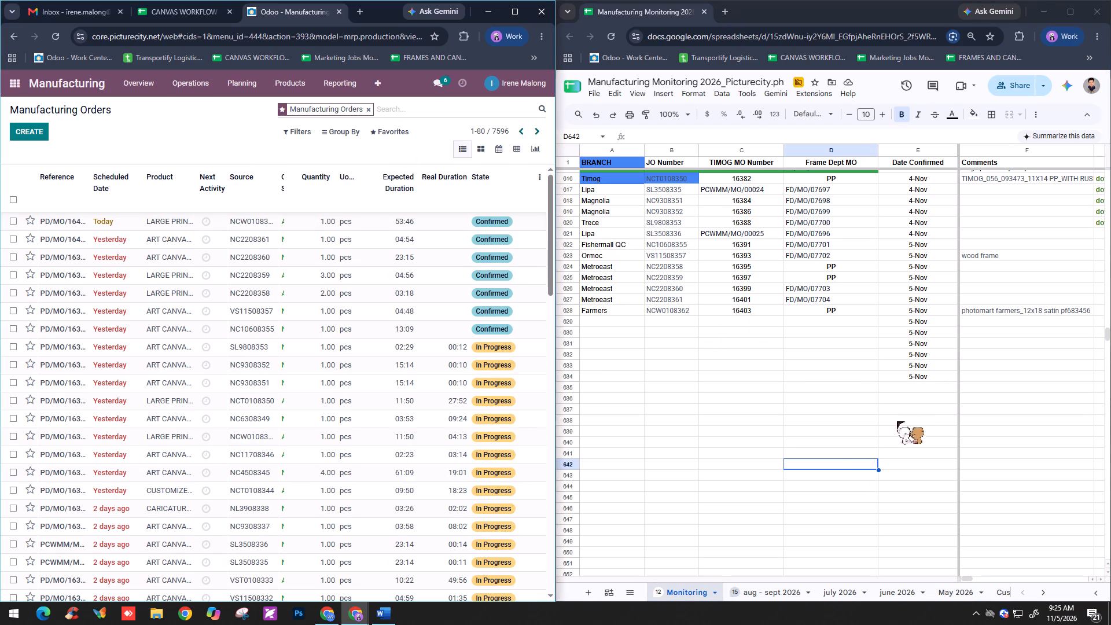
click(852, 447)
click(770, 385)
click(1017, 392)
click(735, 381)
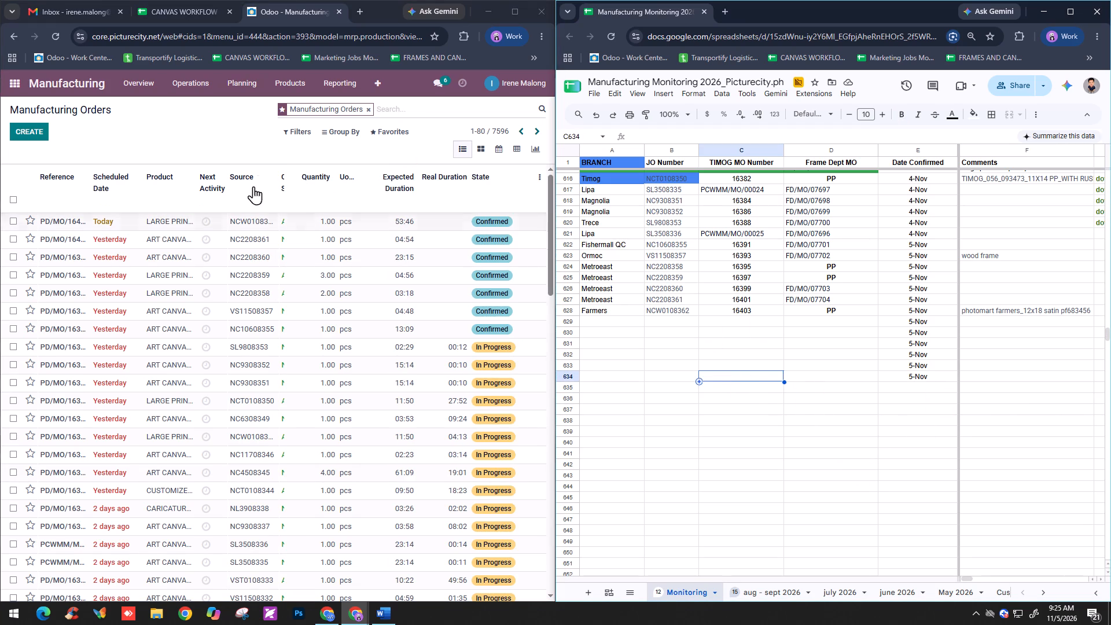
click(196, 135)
Switch to the CANVAS WORKFLOW spreadsheet and browse the CANVAS MONITORING sheet for the most recent 2026 download entries.
click(182, 9)
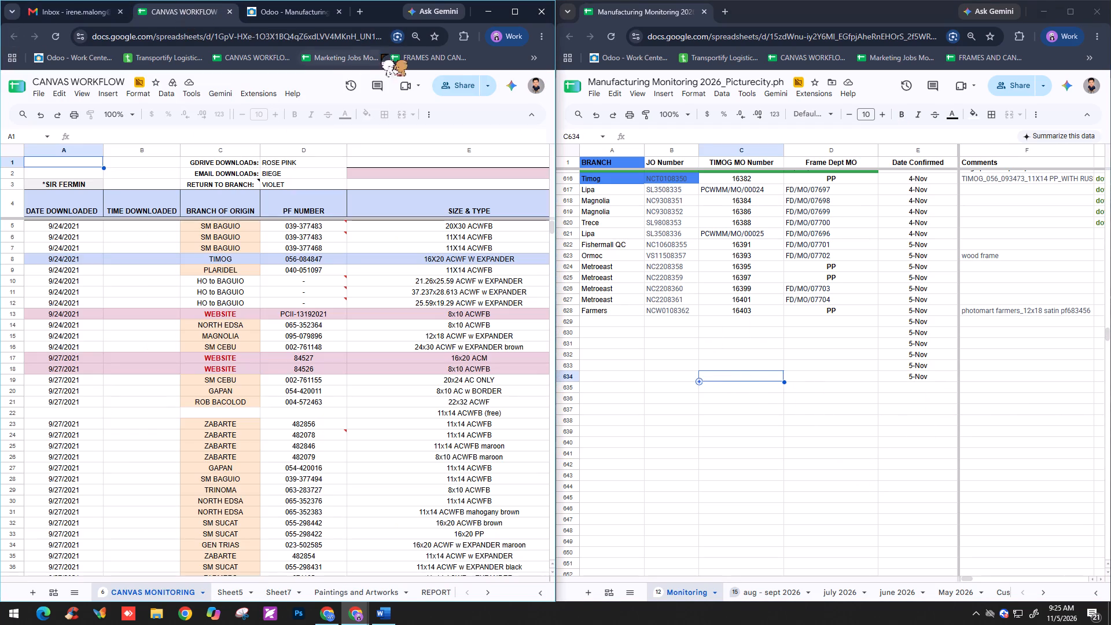
click(887, 383)
scroll(482, 415, down, 7)
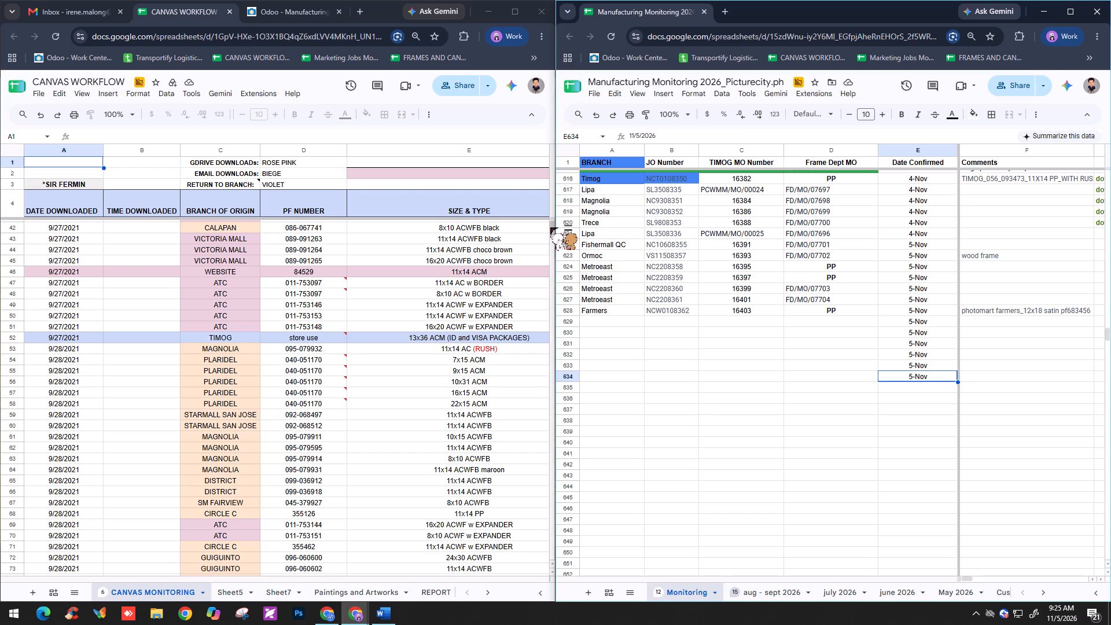
drag(550, 227, 547, 527)
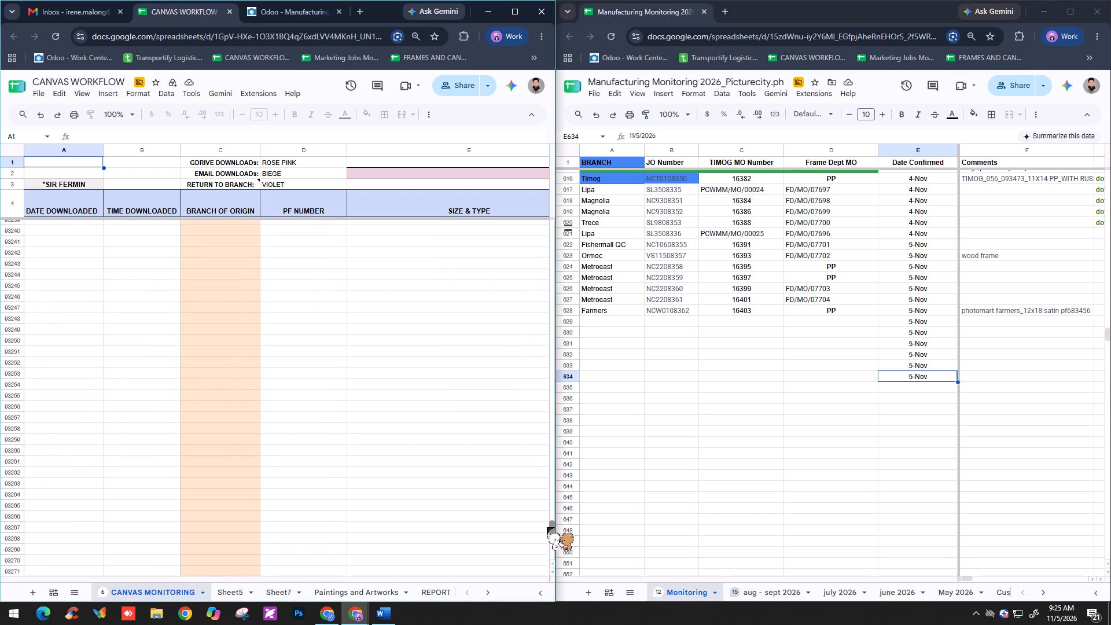
drag(547, 527, 555, 420)
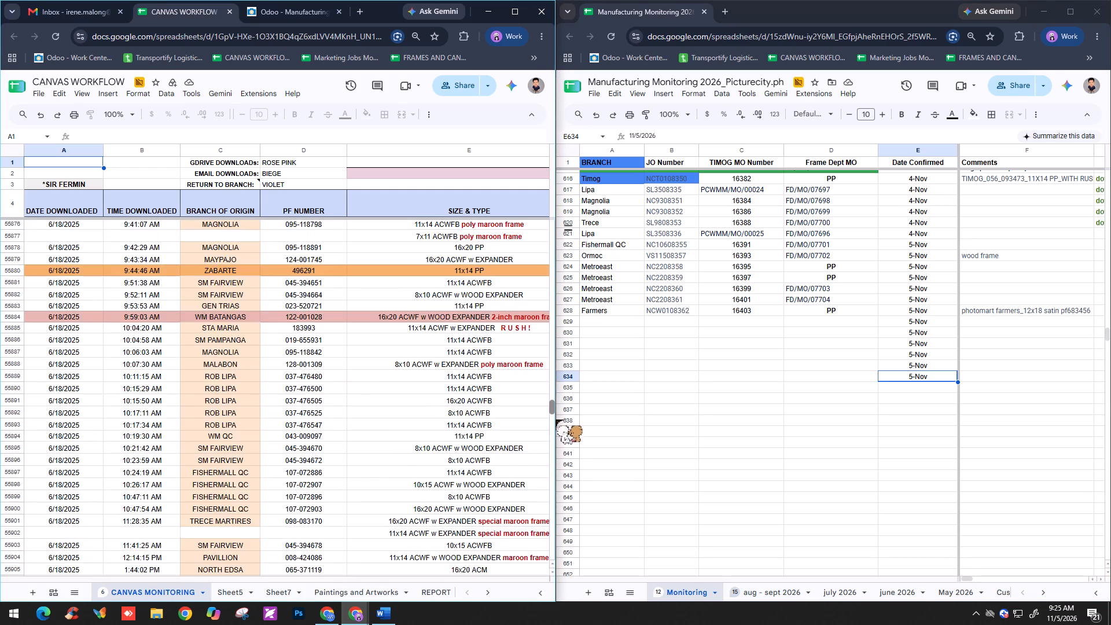
drag(555, 420, 551, 436)
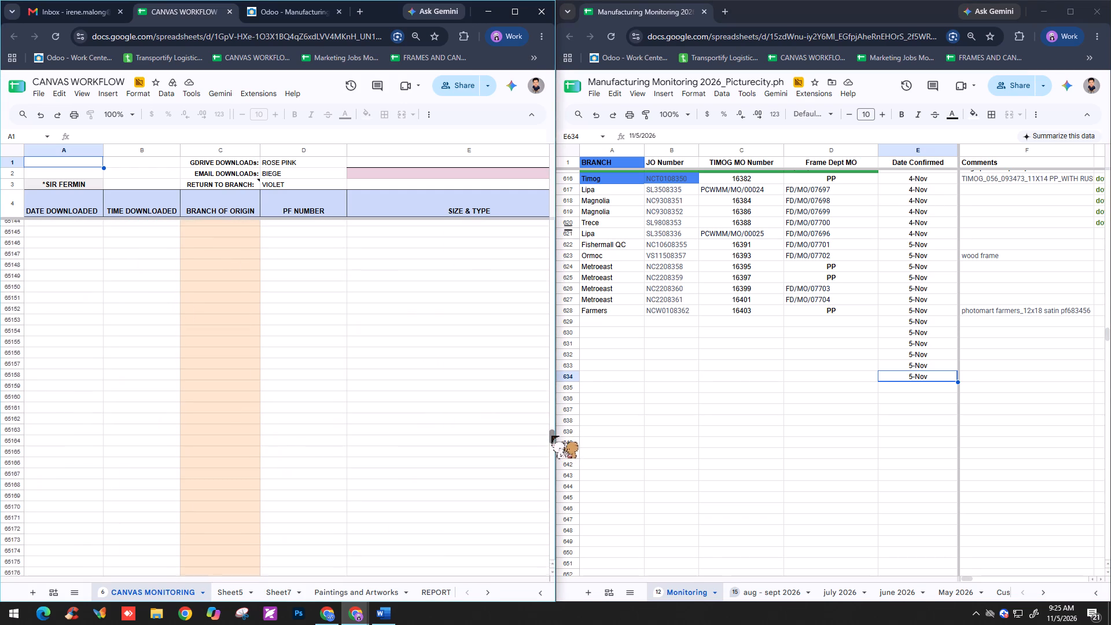
drag(551, 436, 552, 420)
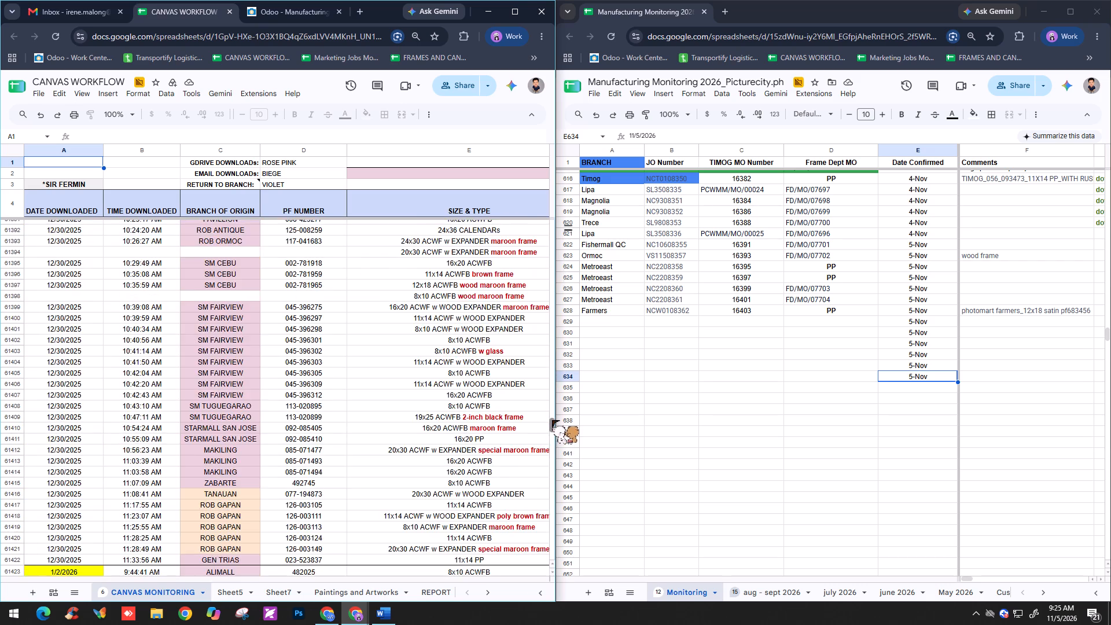
drag(552, 420, 552, 425)
scroll(451, 471, down, 14)
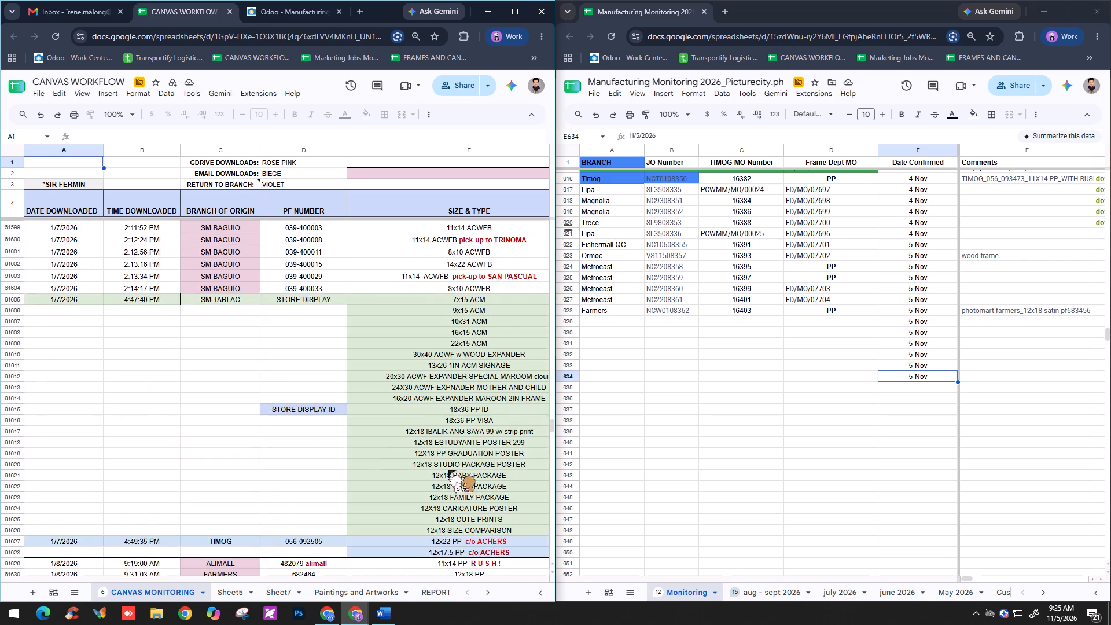
scroll(448, 470, down, 20)
scroll(448, 470, down, 20)
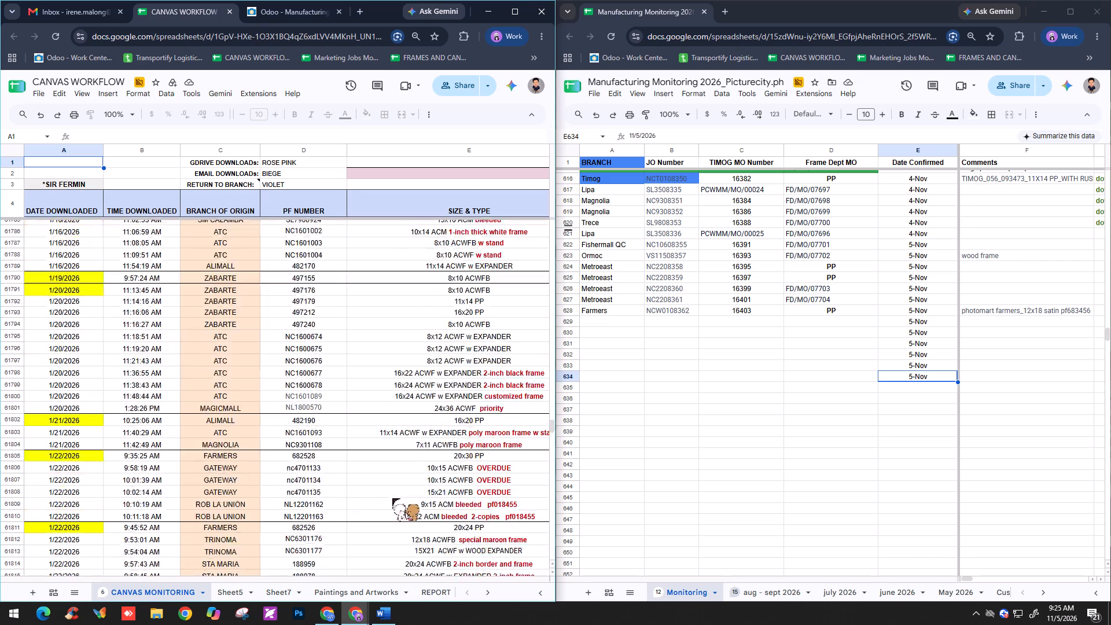
scroll(392, 498, down, 16)
scroll(583, 487, down, 8)
scroll(470, 481, down, 18)
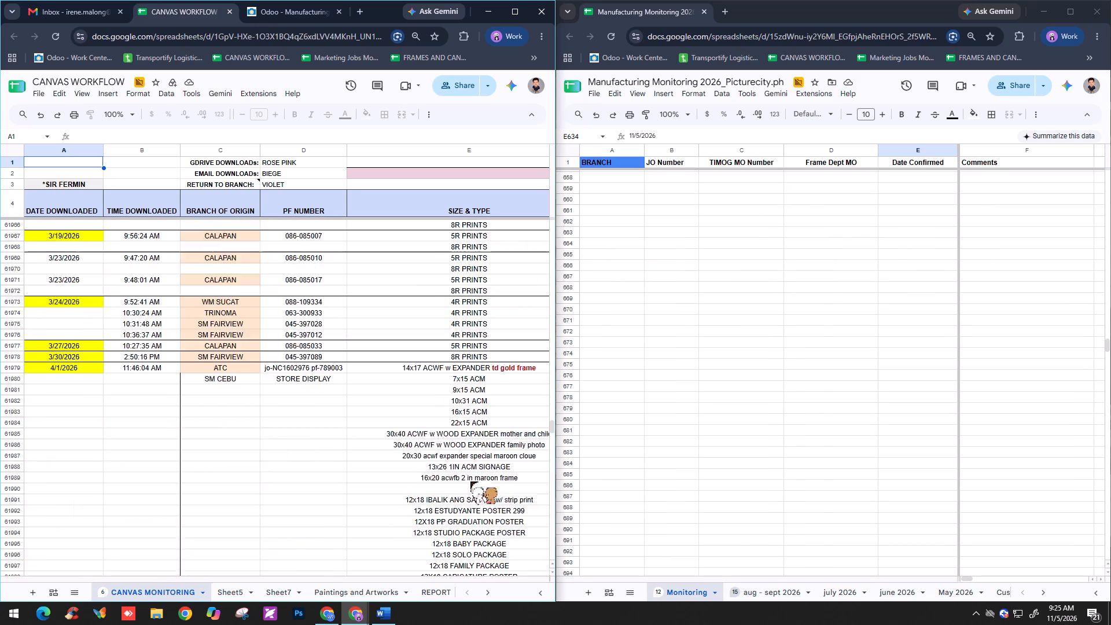
scroll(470, 481, up, 4)
scroll(470, 480, down, 7)
scroll(470, 486, down, 15)
click(461, 469)
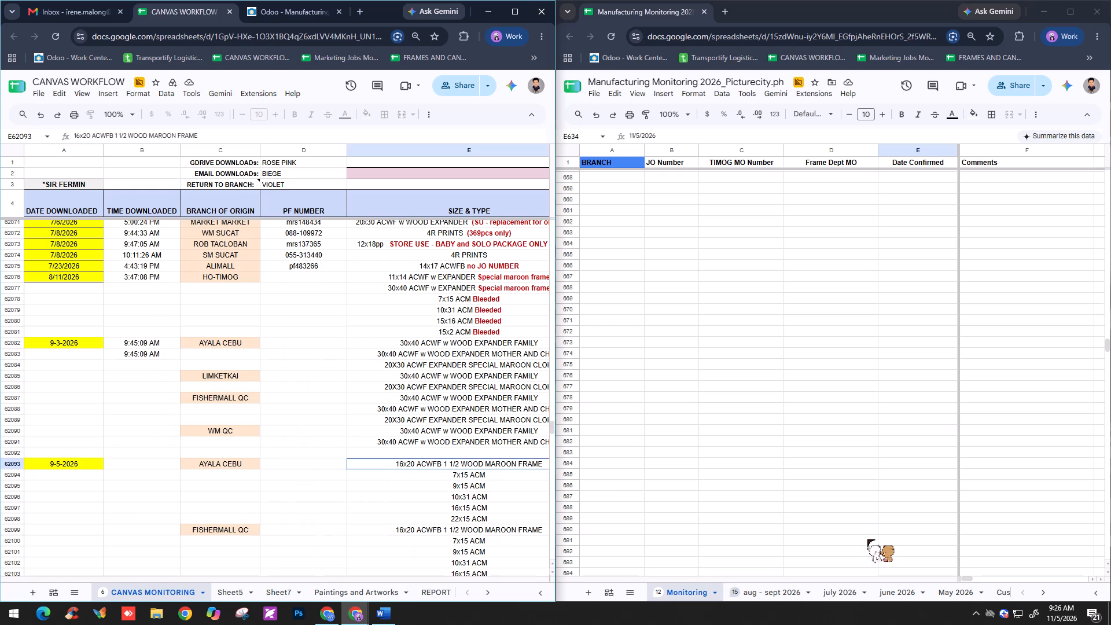
Go to the last dated entry in the DATE DOWNLOADED column and examine the latest rows in both monitoring sheets.
key(ctrl+End)
key(ctrl+Left)
key(ctrl+Up)
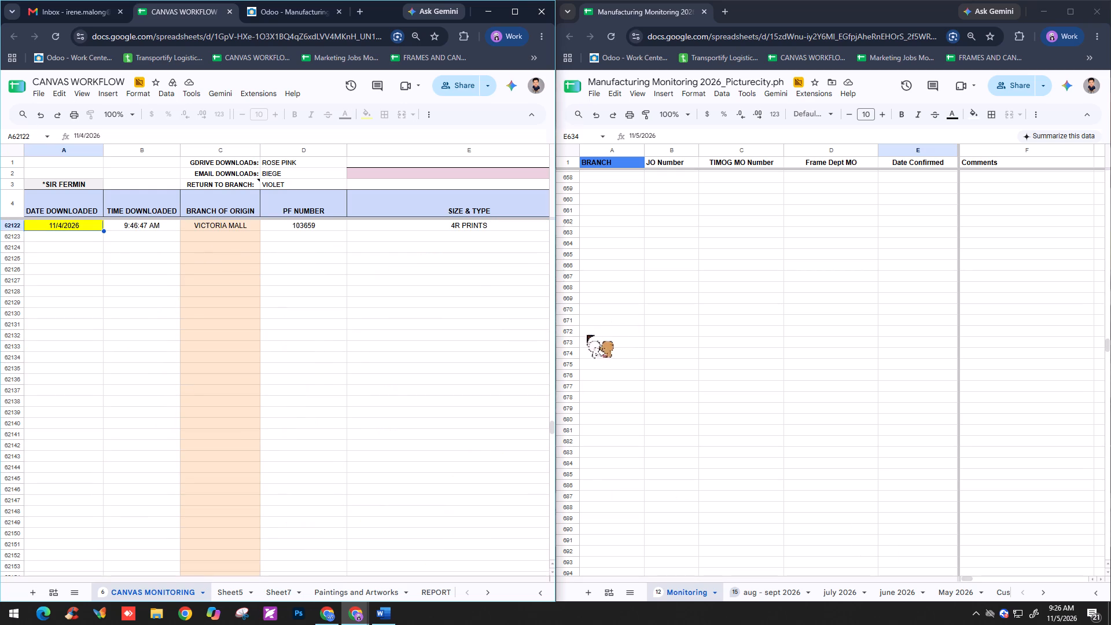
scroll(345, 309, up, 2)
scroll(789, 338, up, 10)
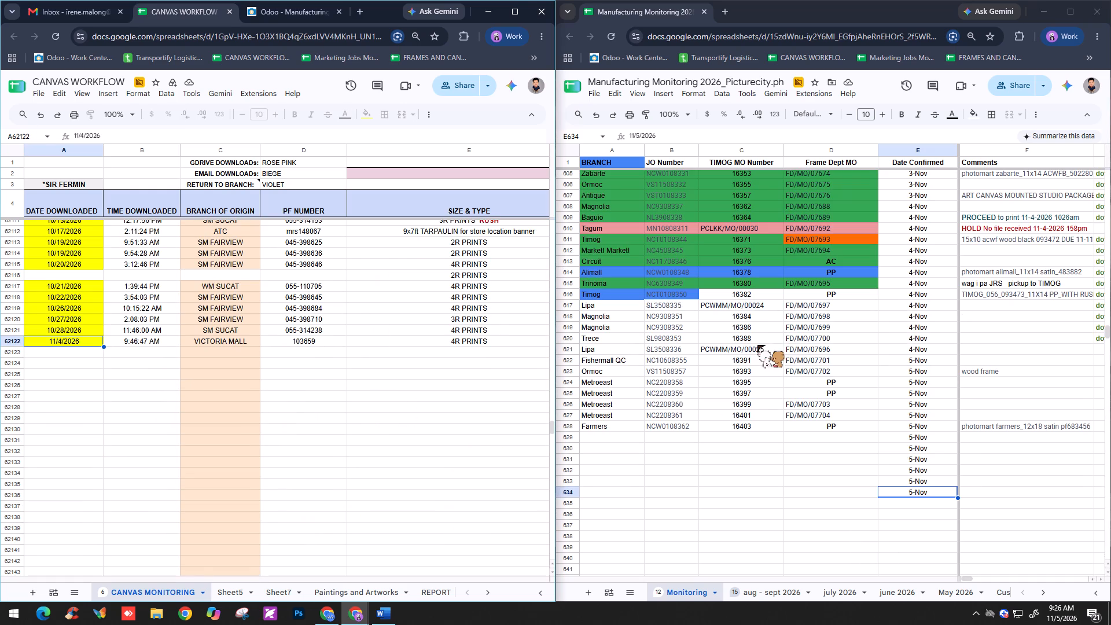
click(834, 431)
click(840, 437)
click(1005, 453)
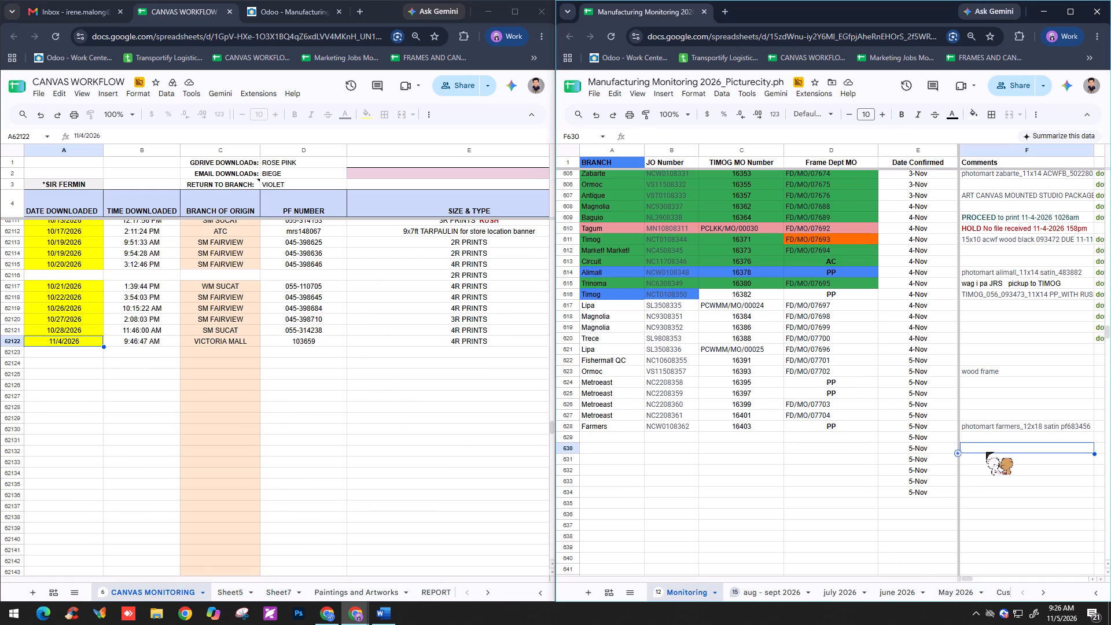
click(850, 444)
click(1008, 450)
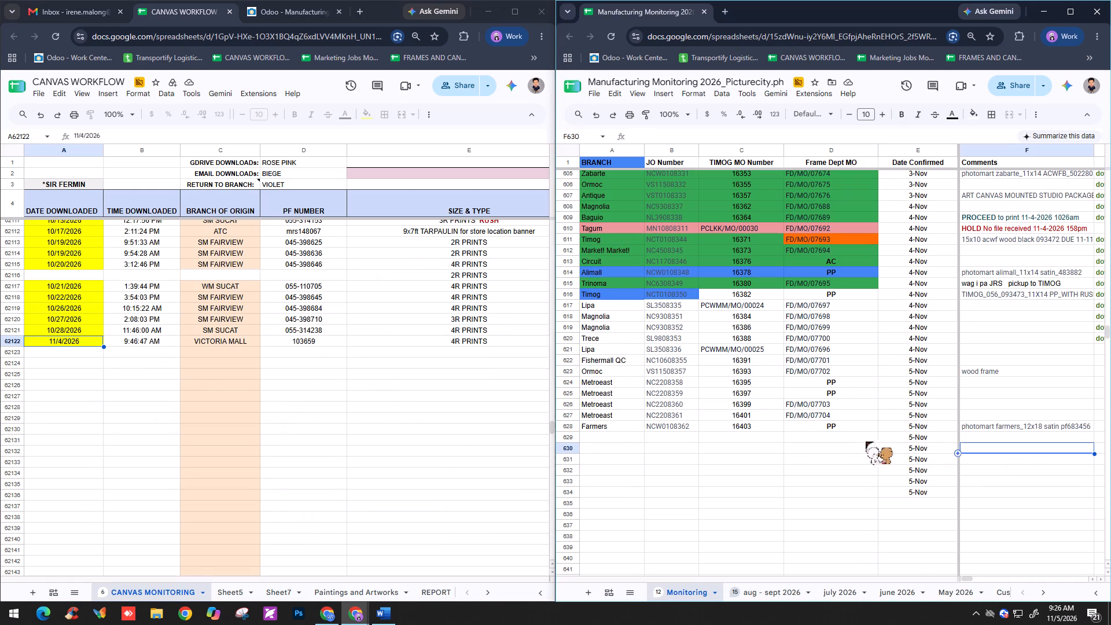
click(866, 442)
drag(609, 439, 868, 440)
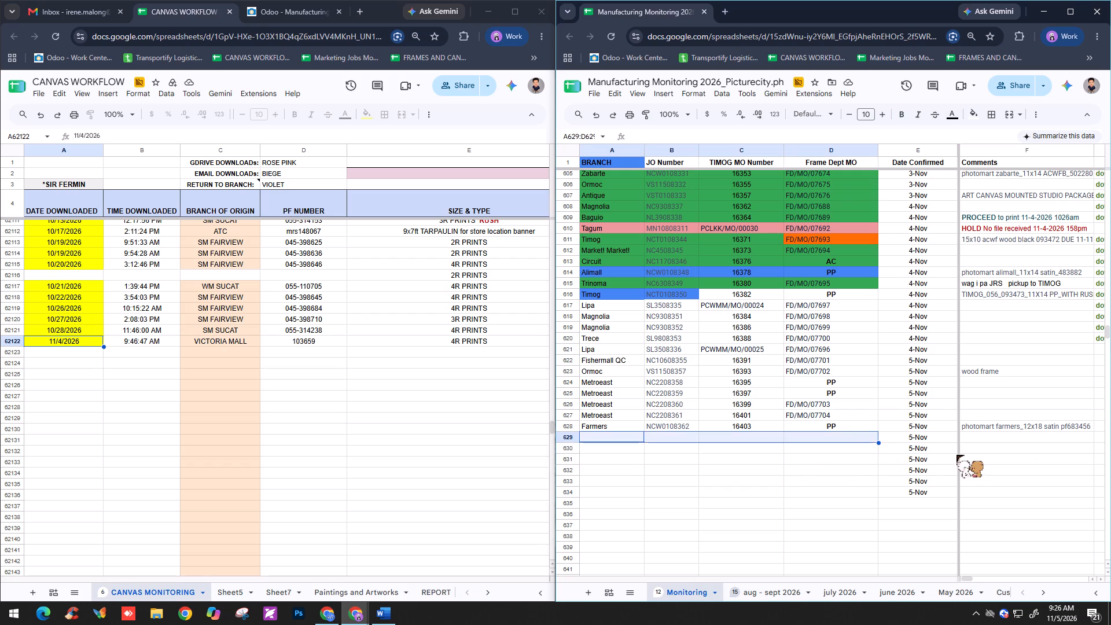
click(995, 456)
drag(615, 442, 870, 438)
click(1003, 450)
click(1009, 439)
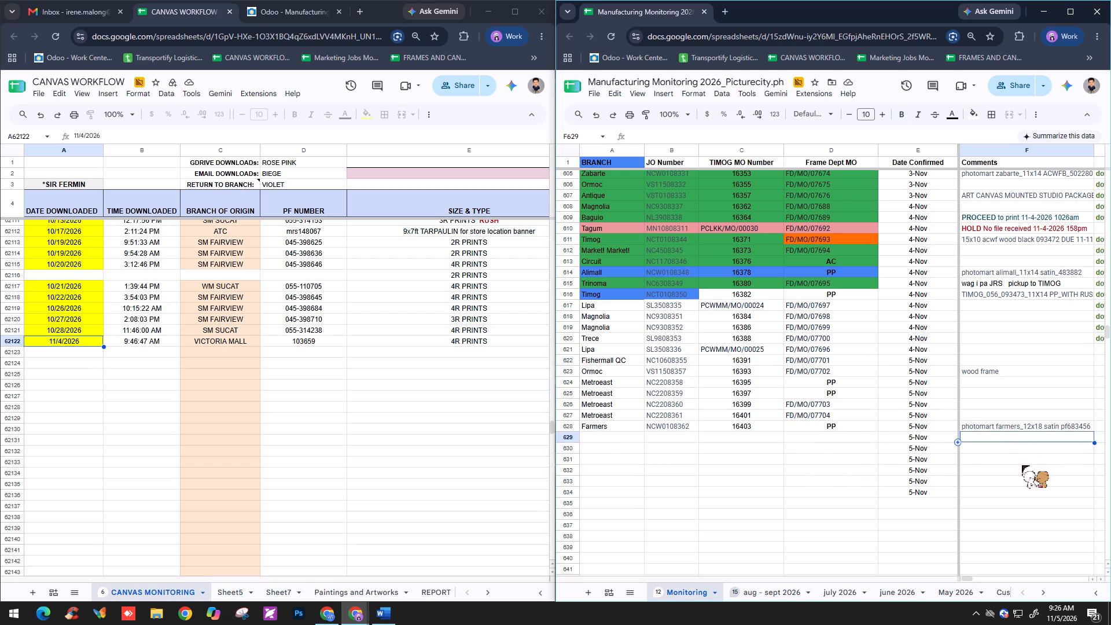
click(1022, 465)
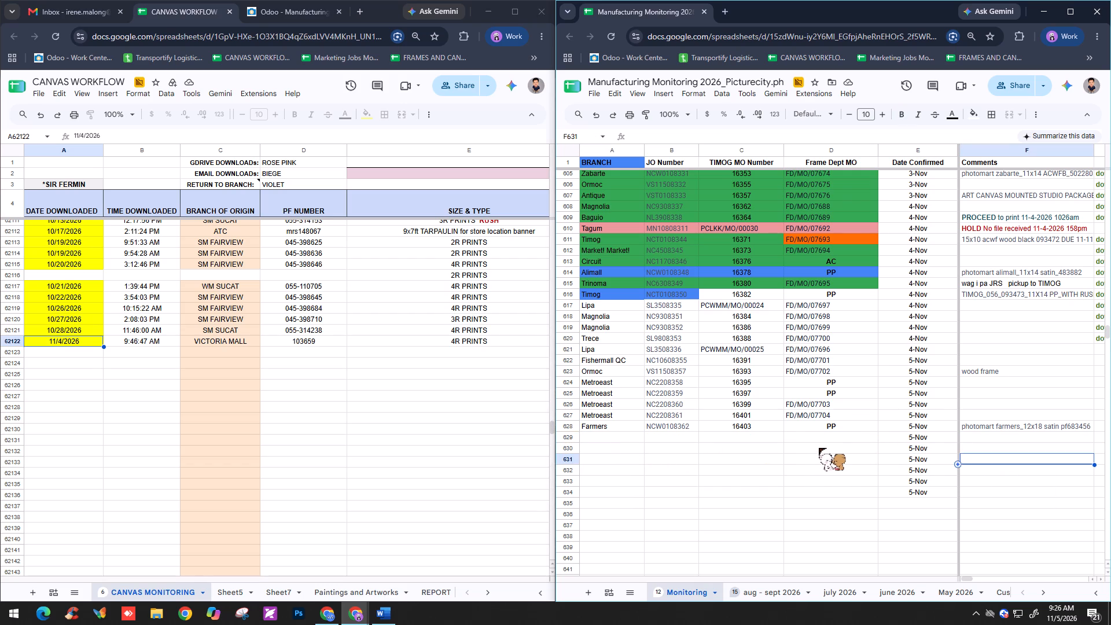
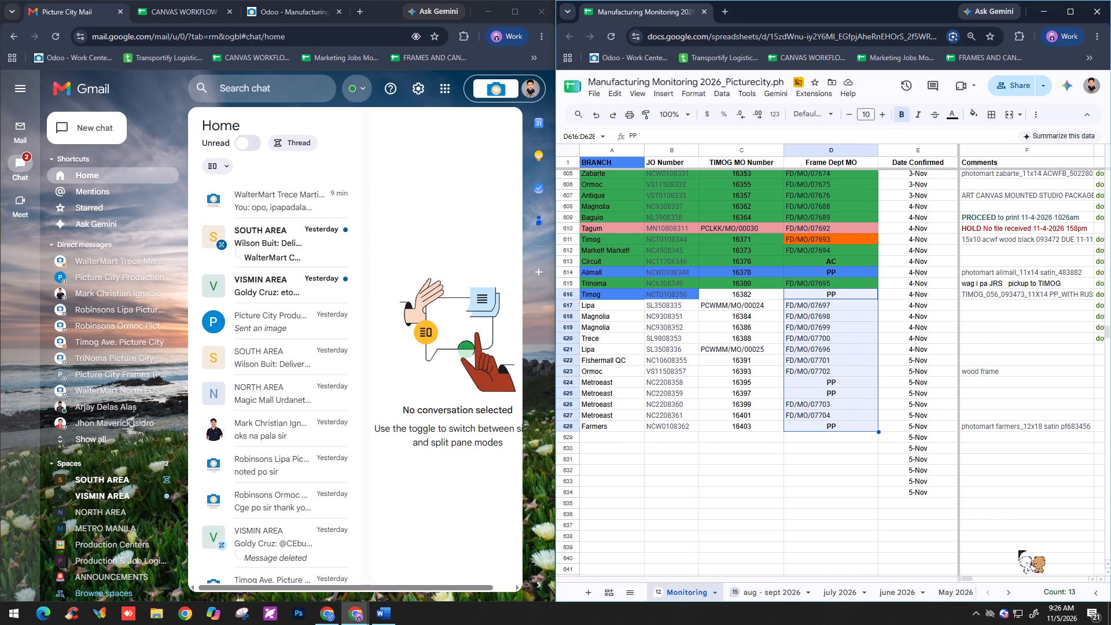
Switch to the desktop, open the for out.xlsx workbook in Excel and minimize the Excel window.
click(673, 480)
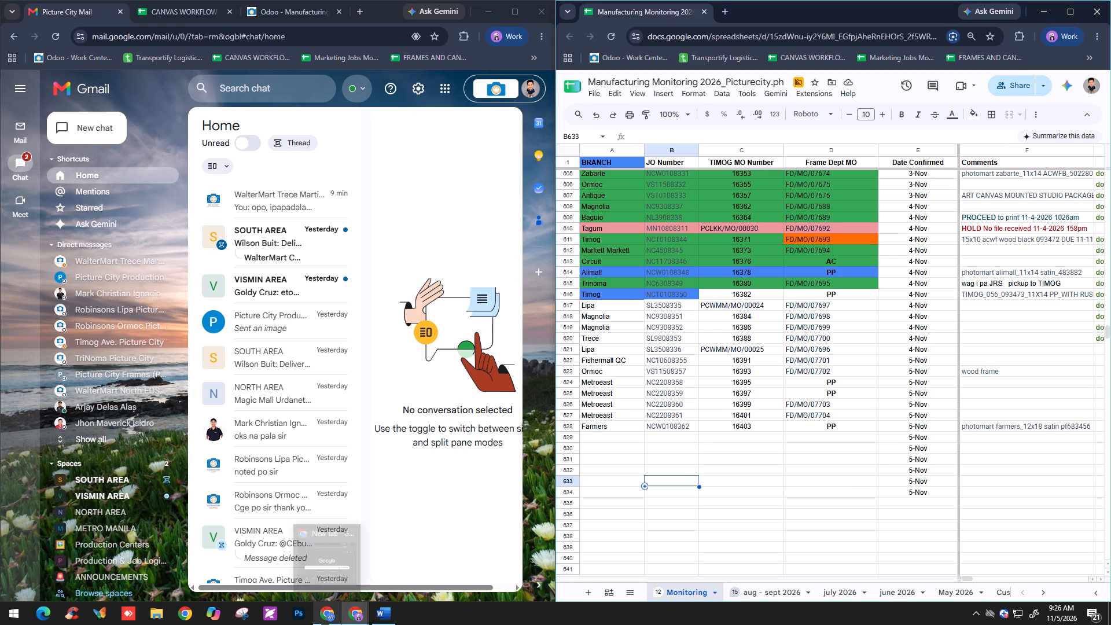
click(1110, 624)
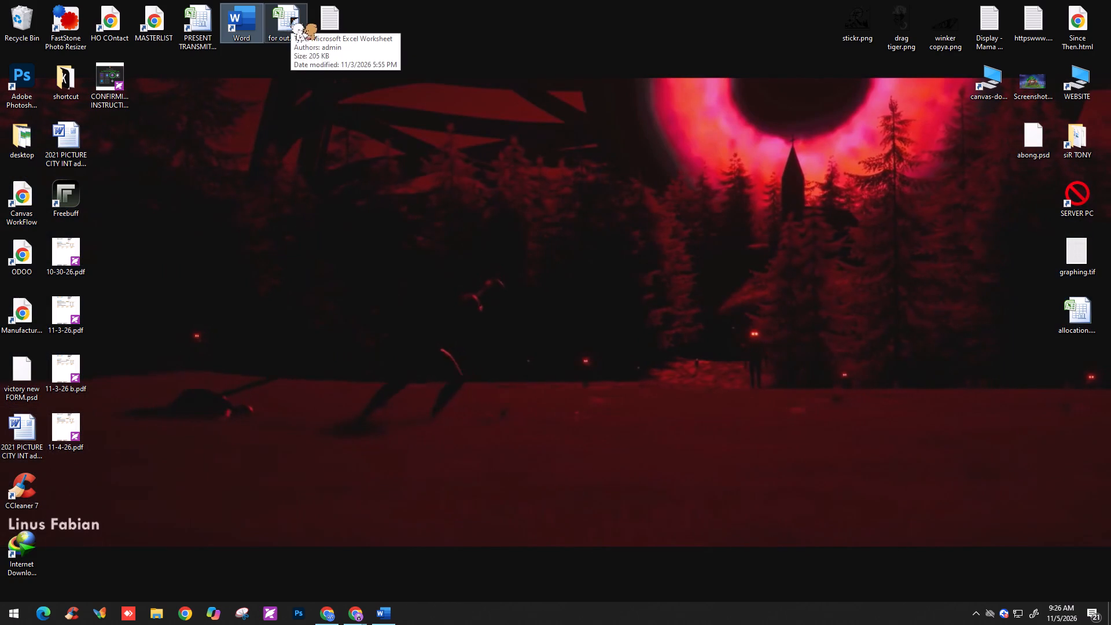
double_click(290, 17)
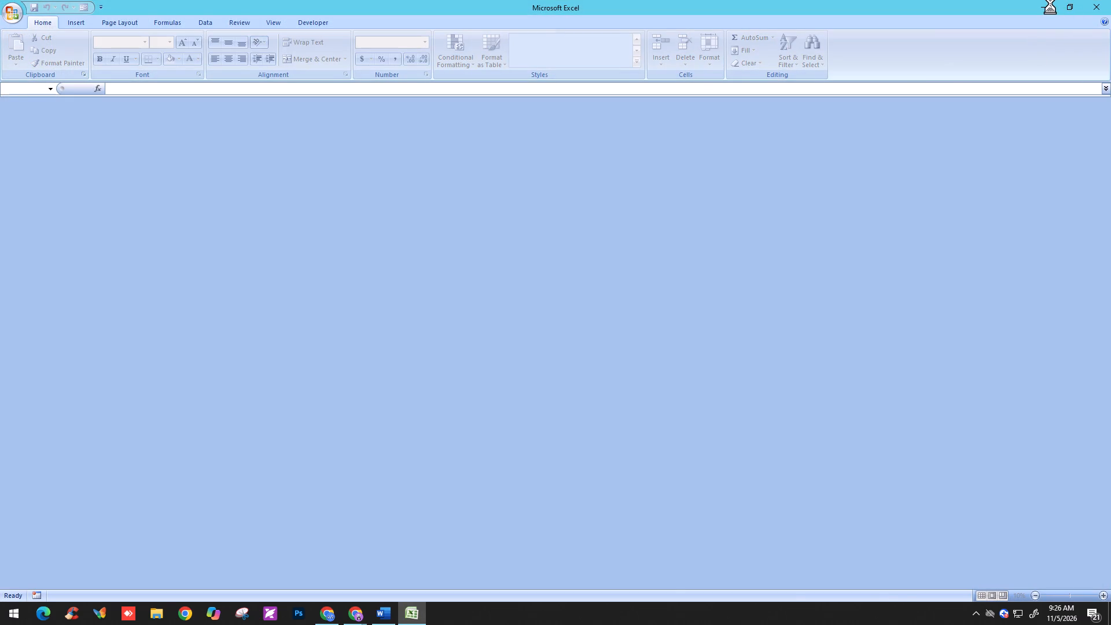
click(1048, 6)
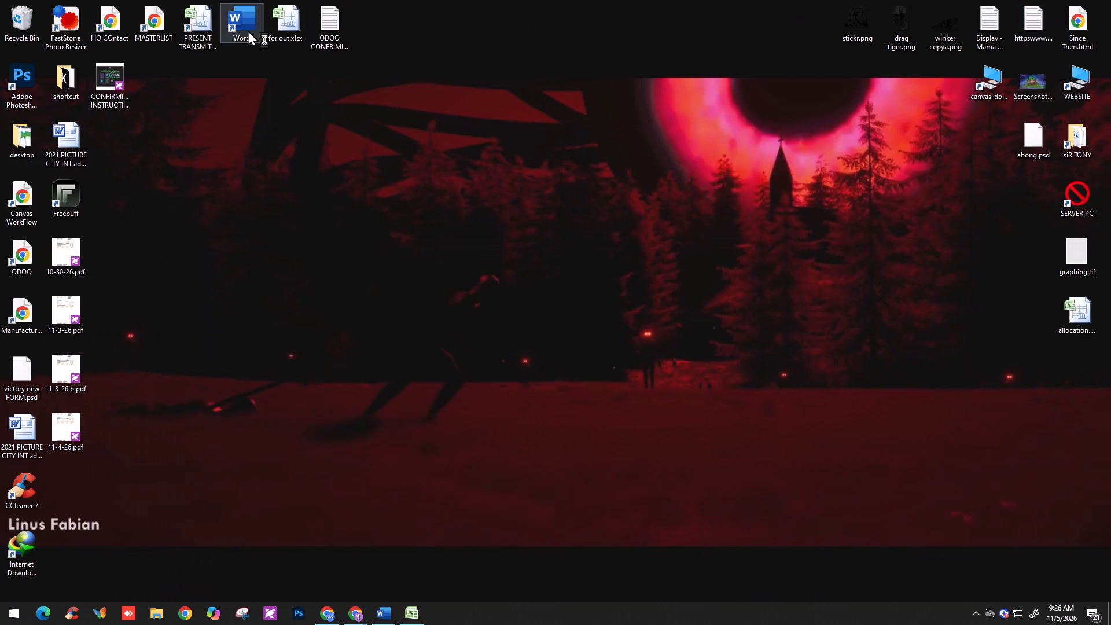
Open the TRANSMITAL to NOVA JULY 17 TO PRESENT workbook from the desktop and reduce it to a smaller, non-maximised window.
double_click(212, 24)
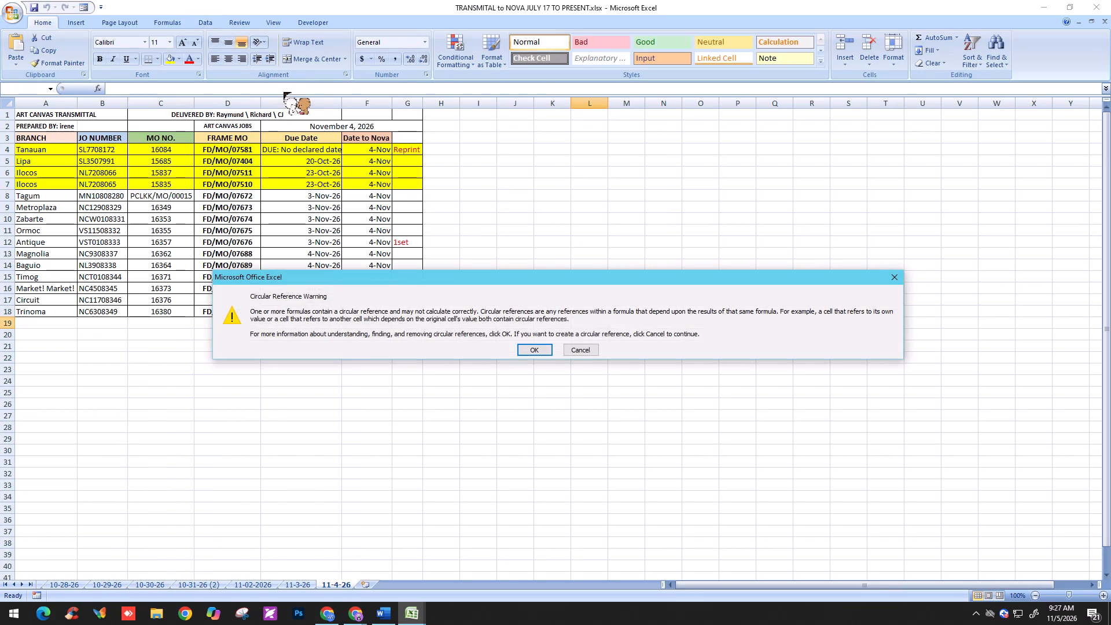
click(586, 349)
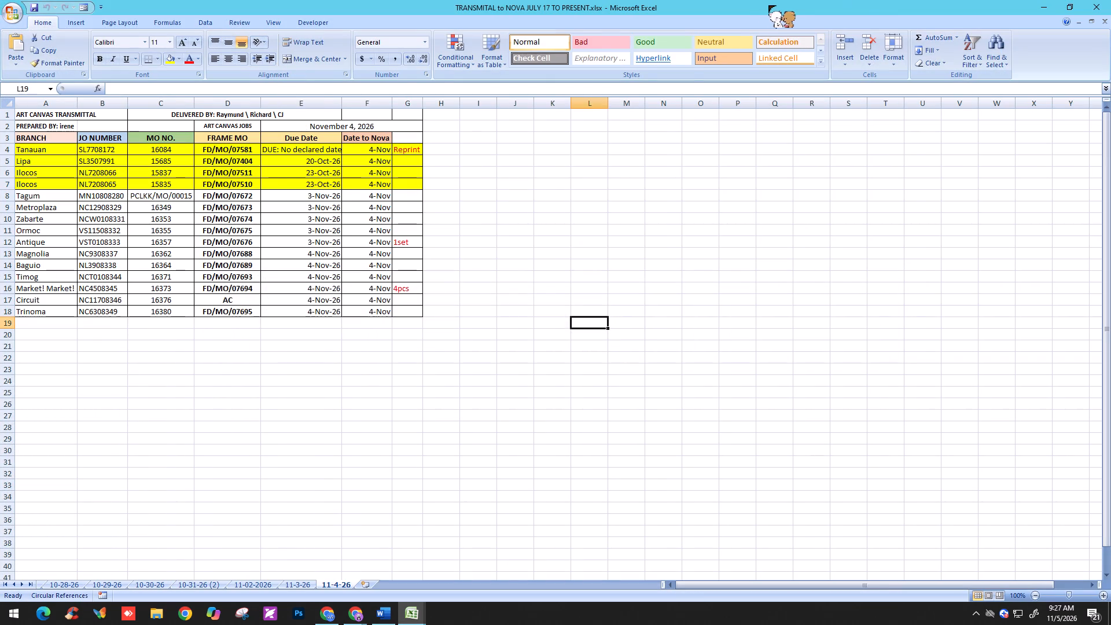
double_click(734, 10)
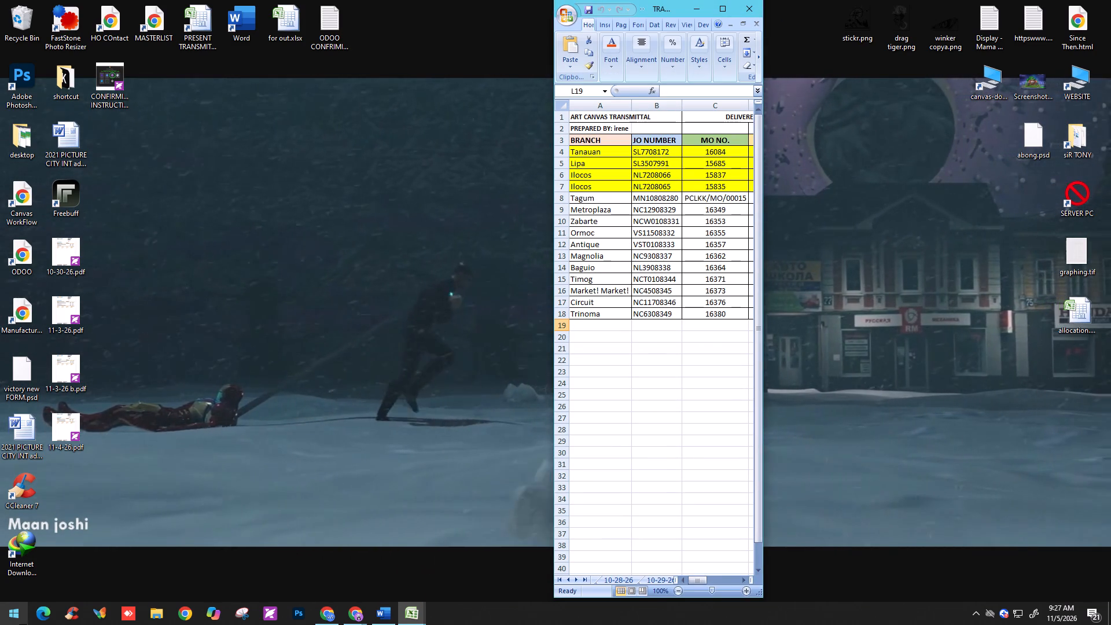
Switch to Odoo in Chrome and open the to-launch work orders of the Checking and Transmittal - Timog work center.
click(323, 615)
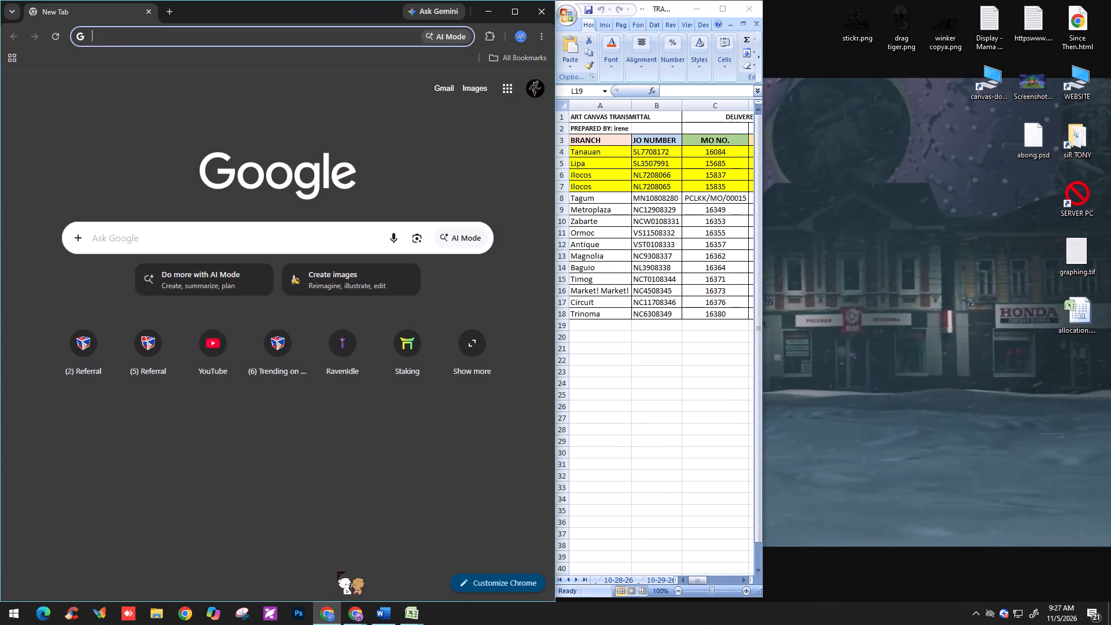
click(485, 9)
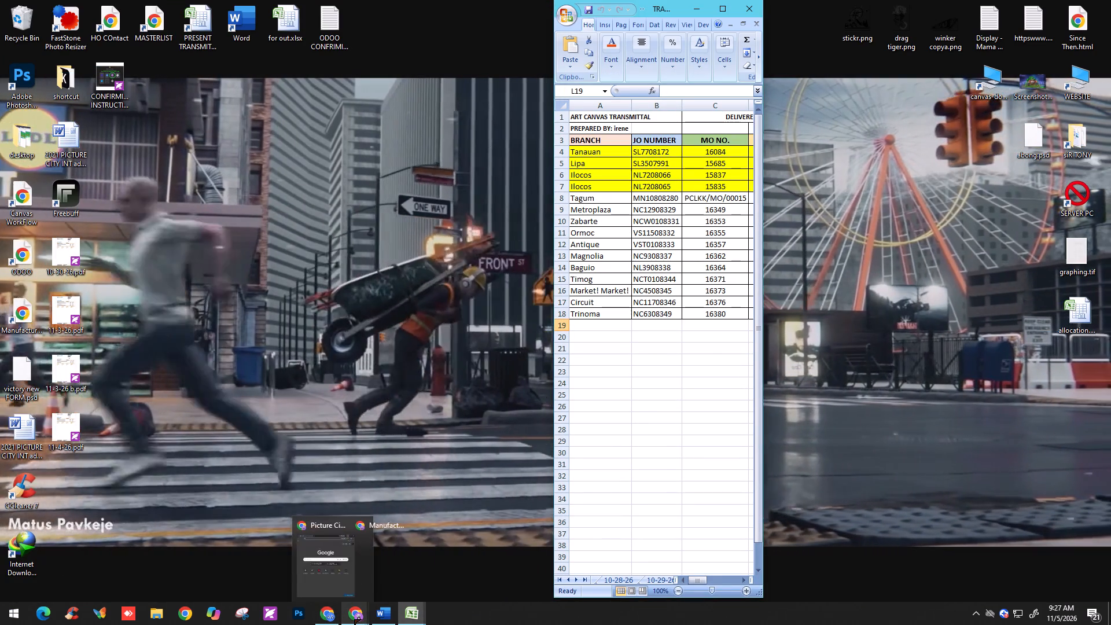
click(354, 619)
click(331, 584)
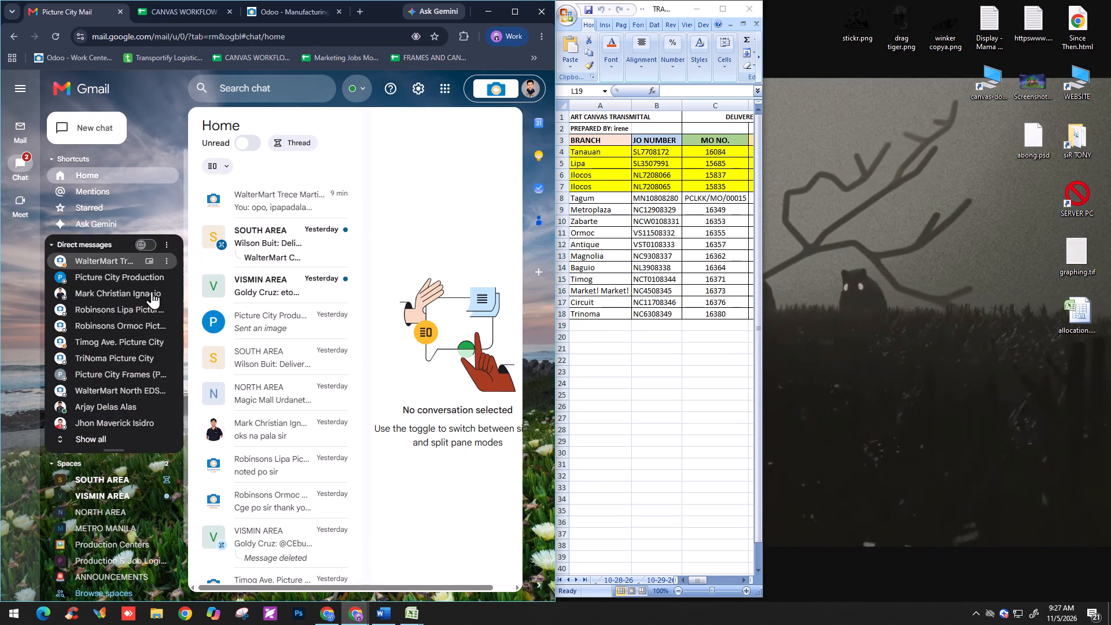
click(279, 12)
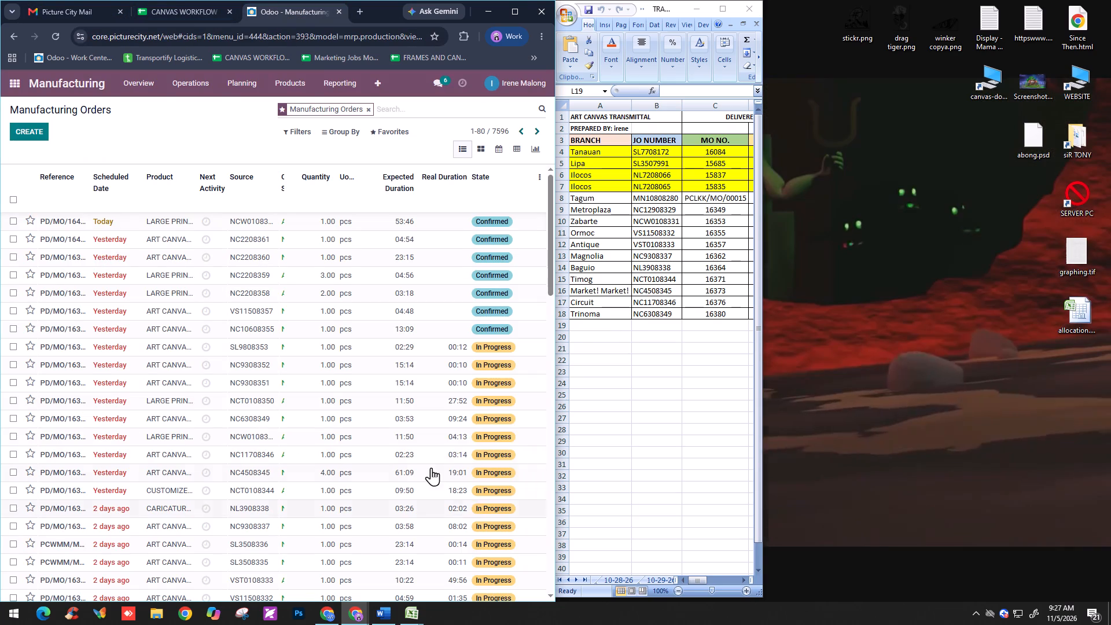
click(14, 83)
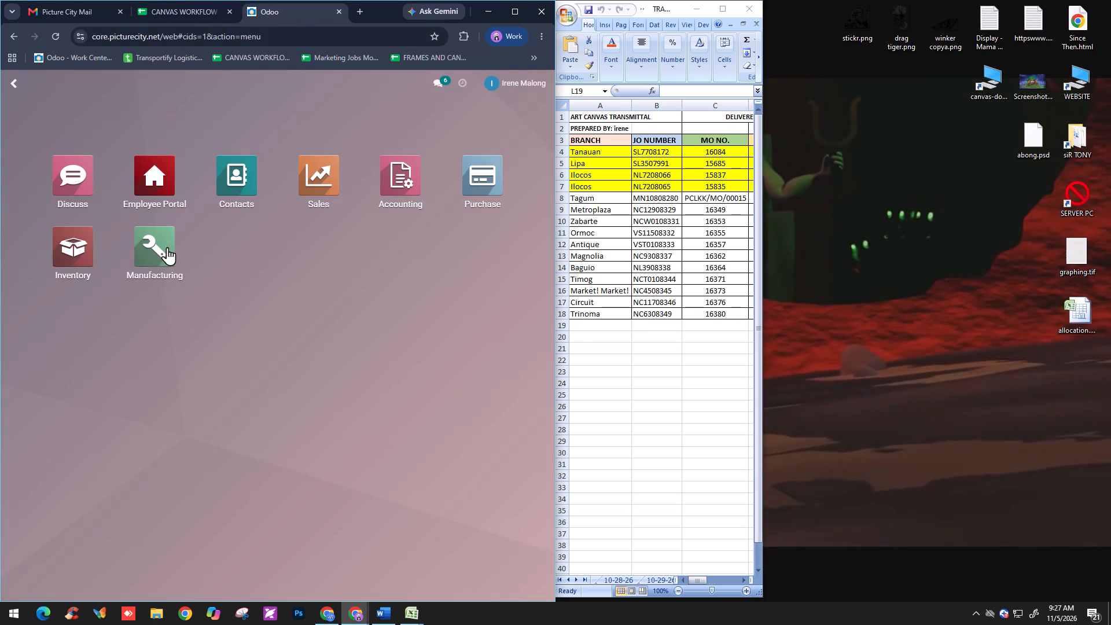
click(167, 247)
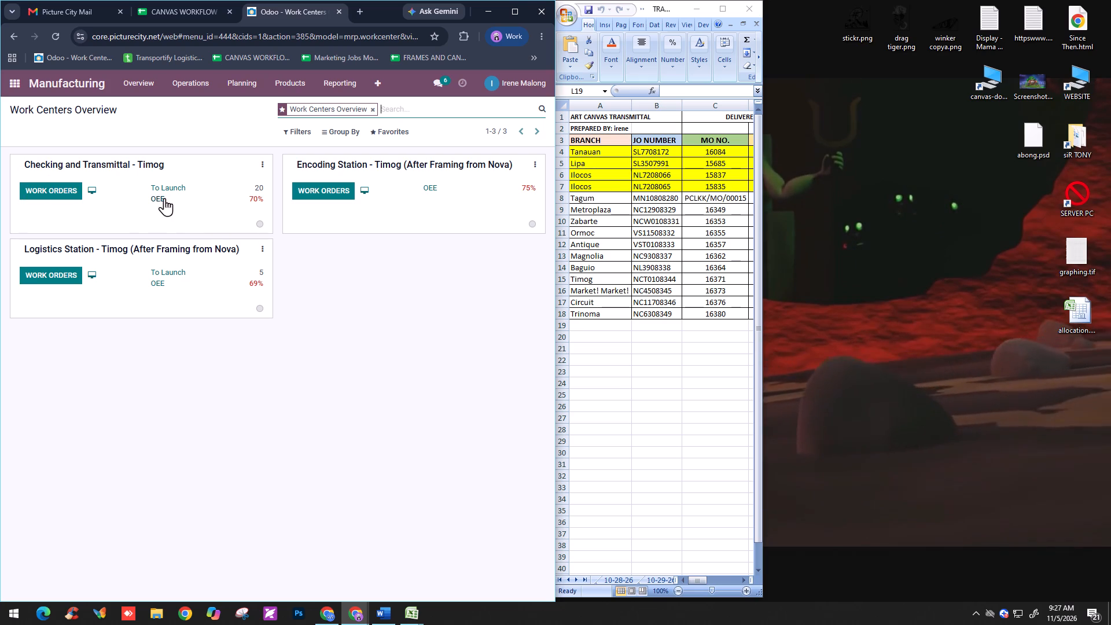
click(172, 187)
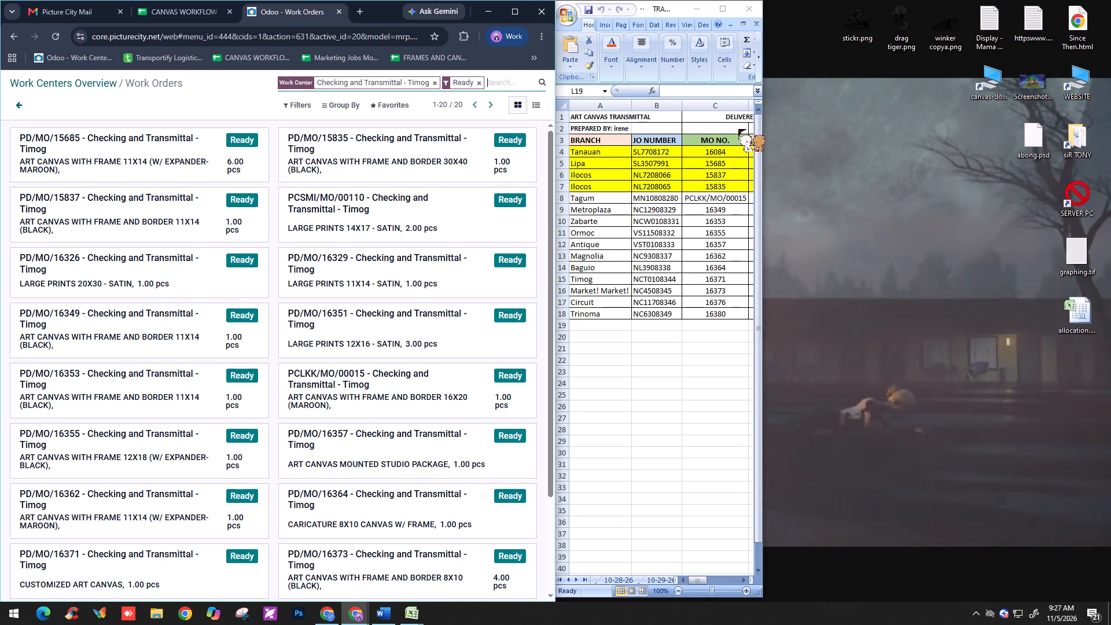
Adjust the transmittal workbook's window width so the BRANCH, JO NUMBER and MO NO. columns show beside the Odoo work orders.
drag(766, 294, 814, 296)
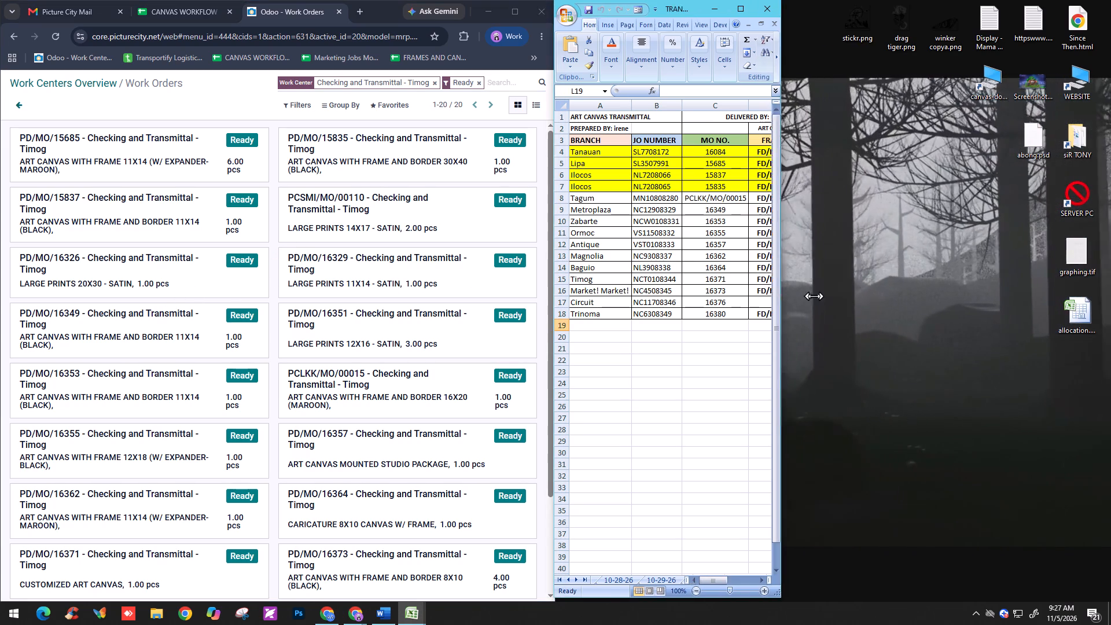
drag(814, 296, 1053, 315)
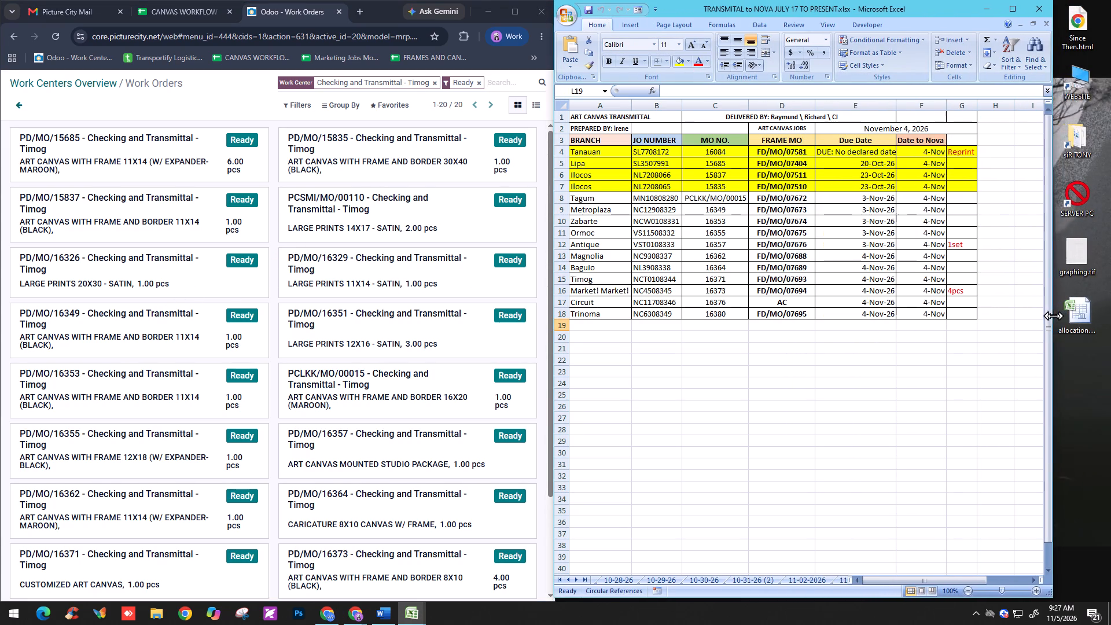
drag(1053, 315, 998, 332)
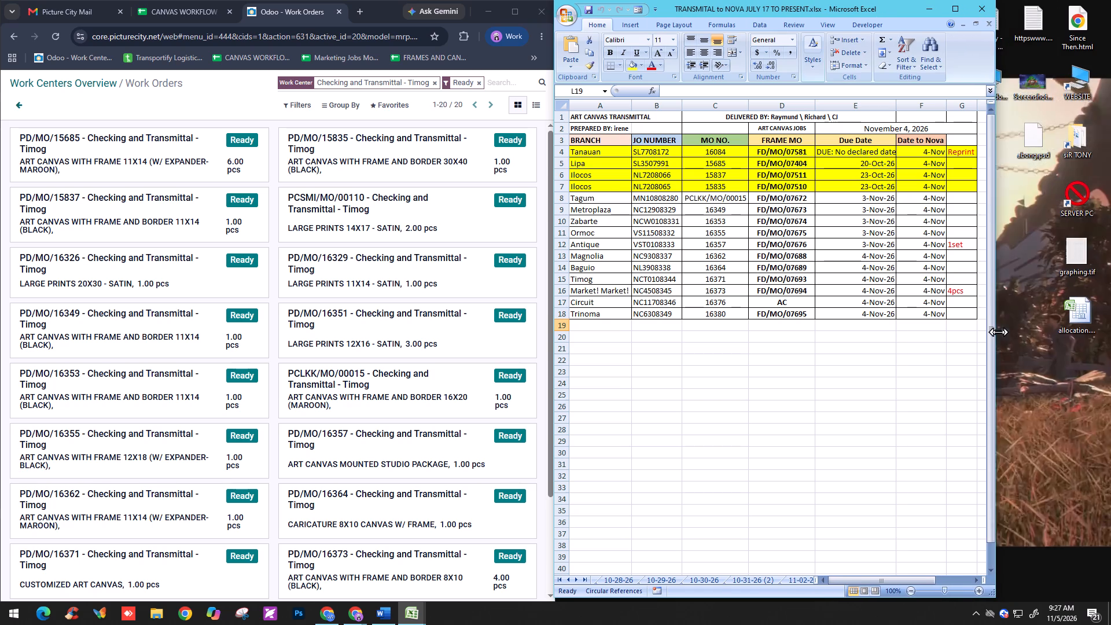
drag(998, 332, 672, 317)
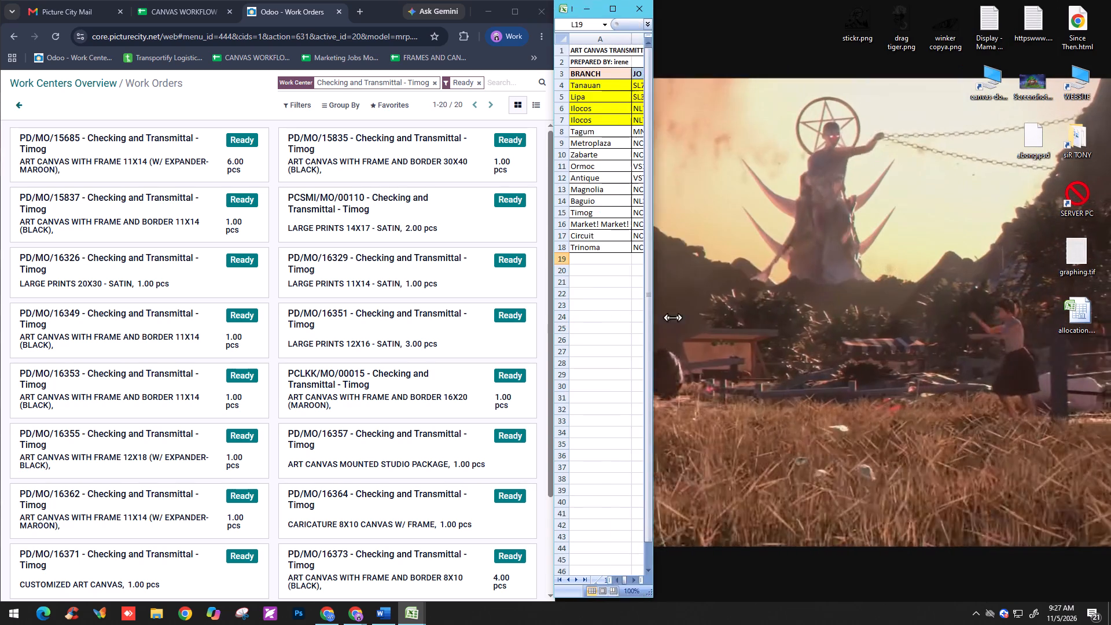
drag(672, 317, 761, 338)
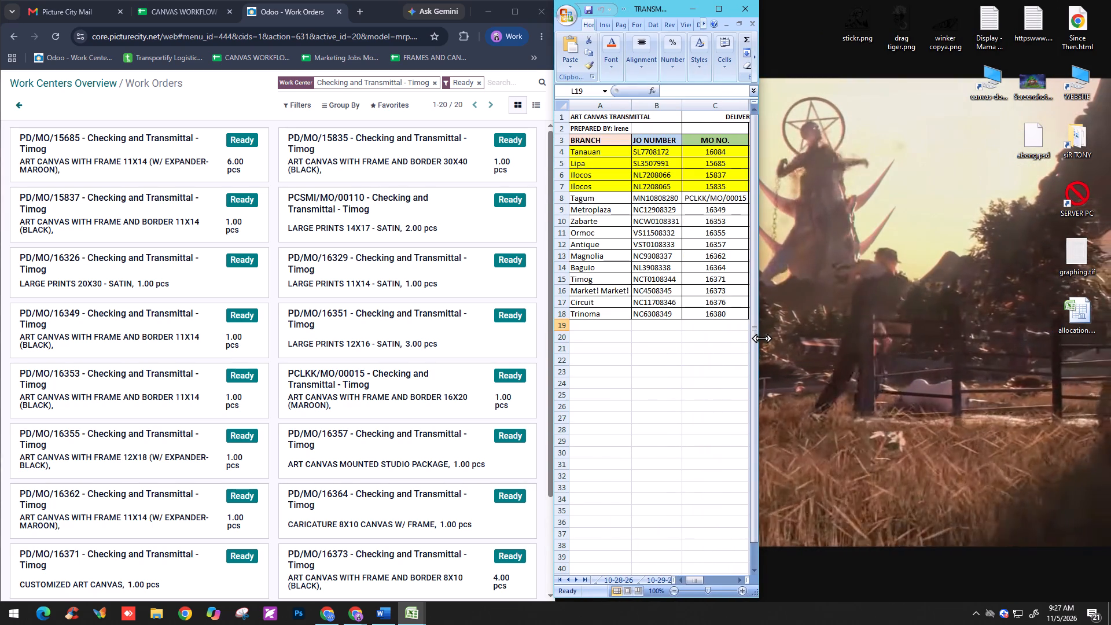
drag(761, 338, 853, 347)
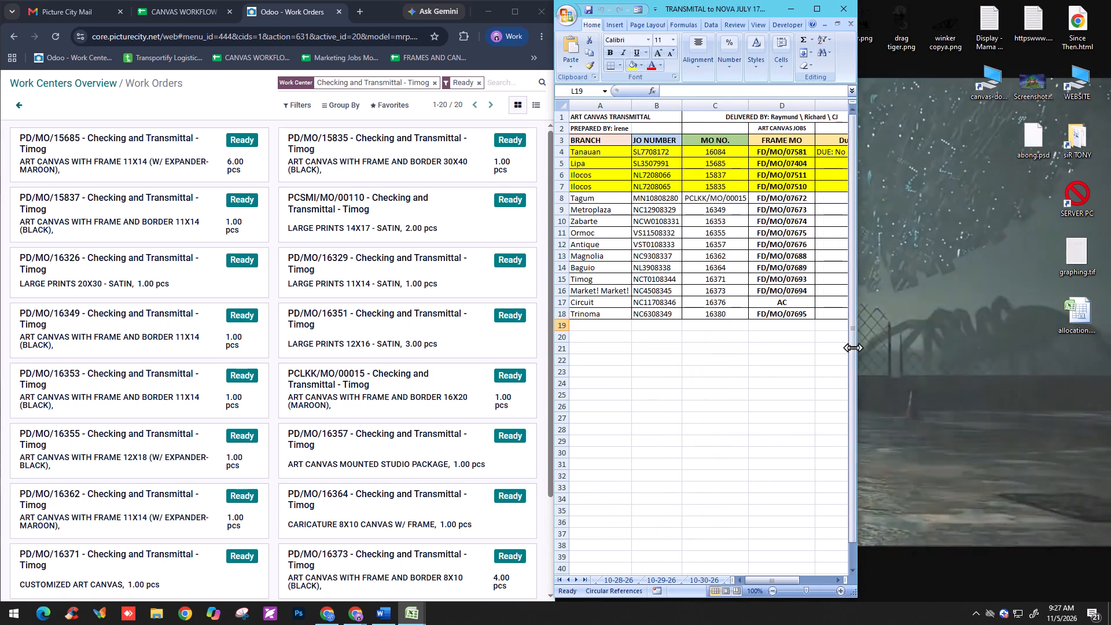
drag(853, 347, 760, 361)
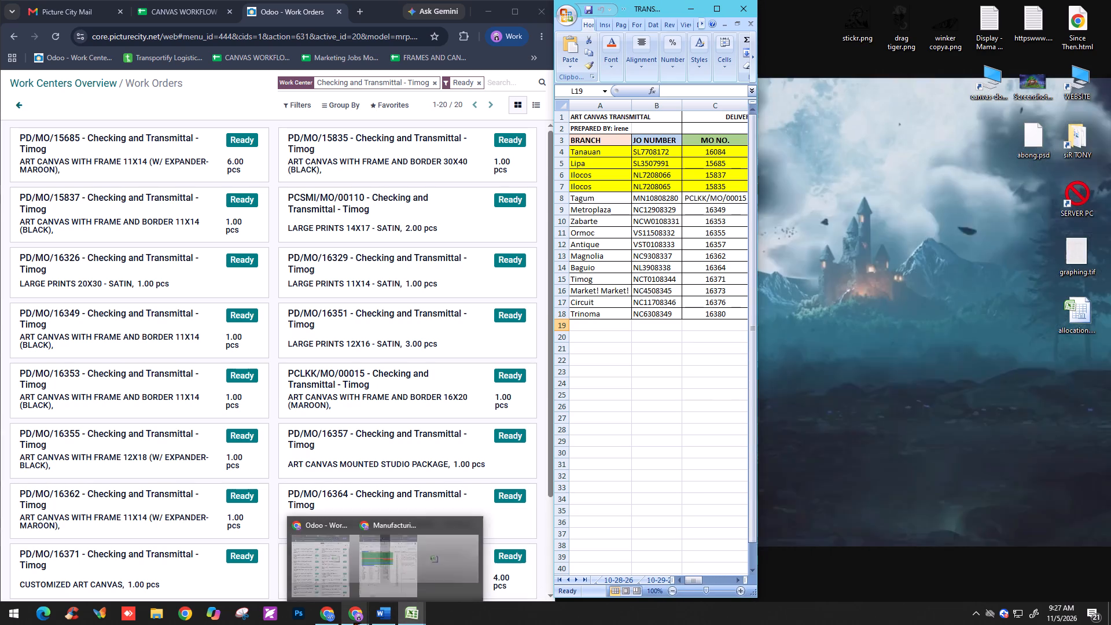
Check the latest rows of the Manufacturing Monitoring 2026 sheet and return to the transmittal workbook.
click(354, 623)
click(392, 591)
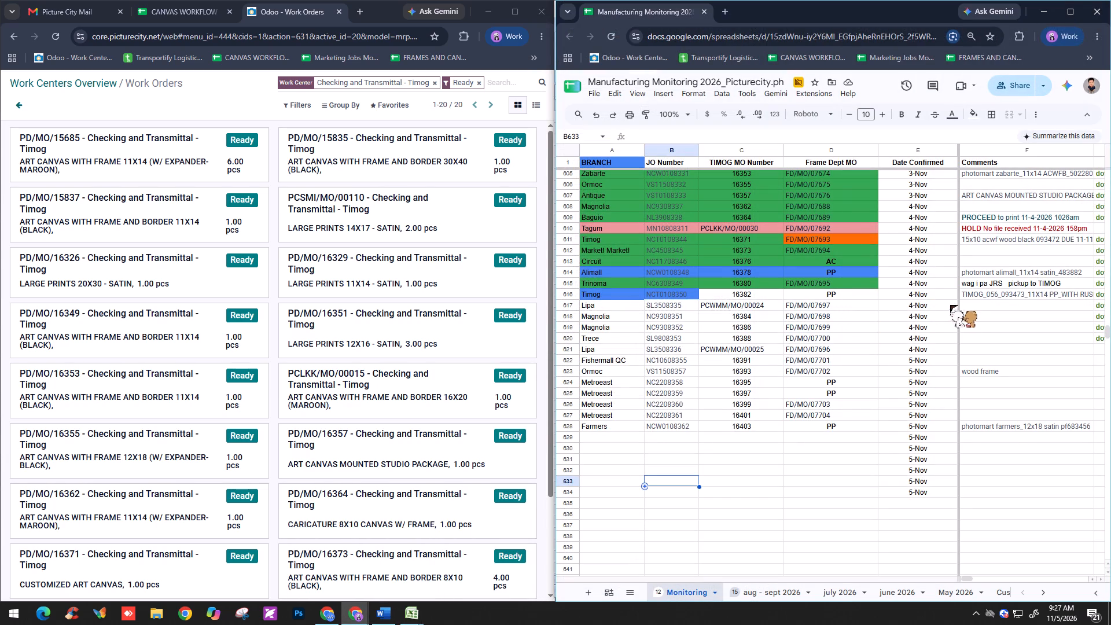
drag(1100, 304, 1105, 335)
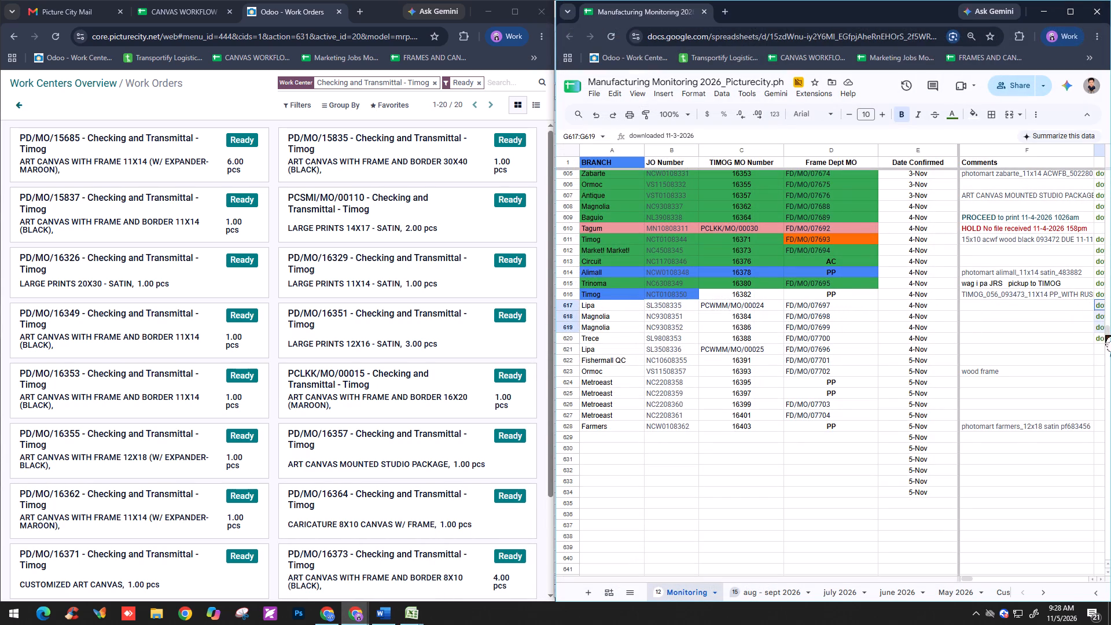
drag(1105, 335, 1105, 339)
click(1047, 6)
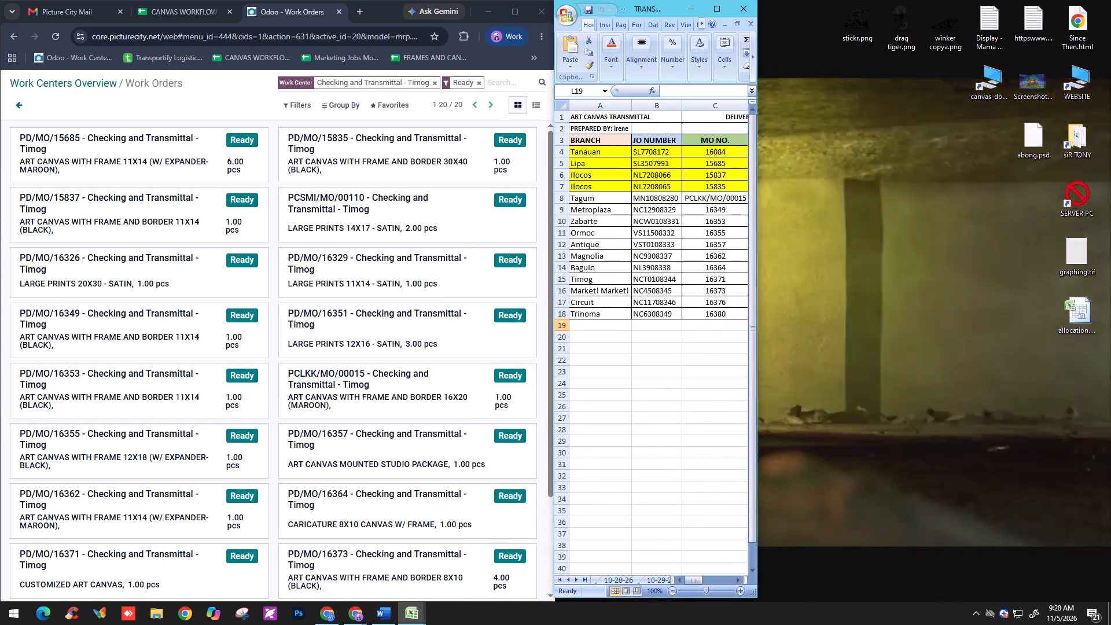
Review the ready work orders against the transmittal list, complete all checks of PD/MO/15685 Checking and Transmittal, and mark it as done.
click(699, 358)
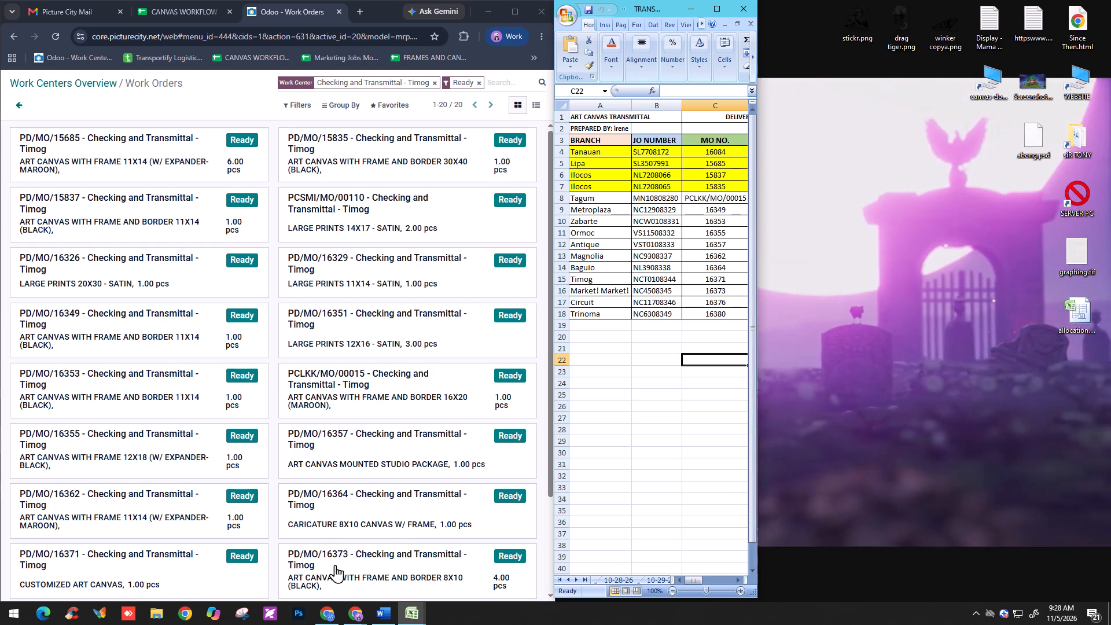
scroll(335, 565, down, 2)
scroll(510, 536, down, 1)
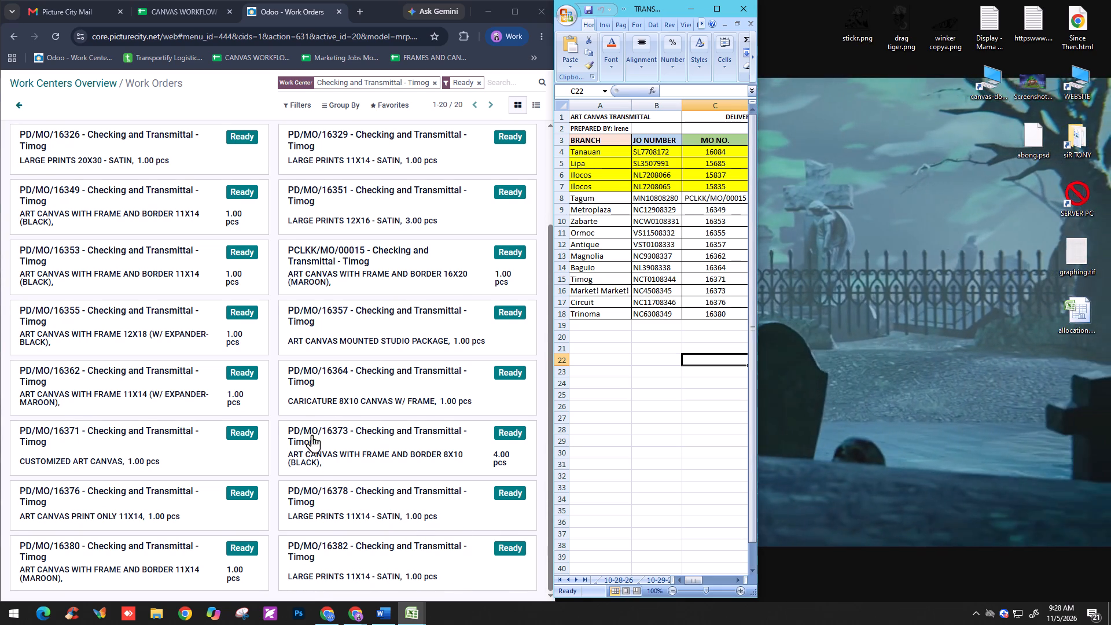
scroll(183, 307, up, 12)
click(135, 143)
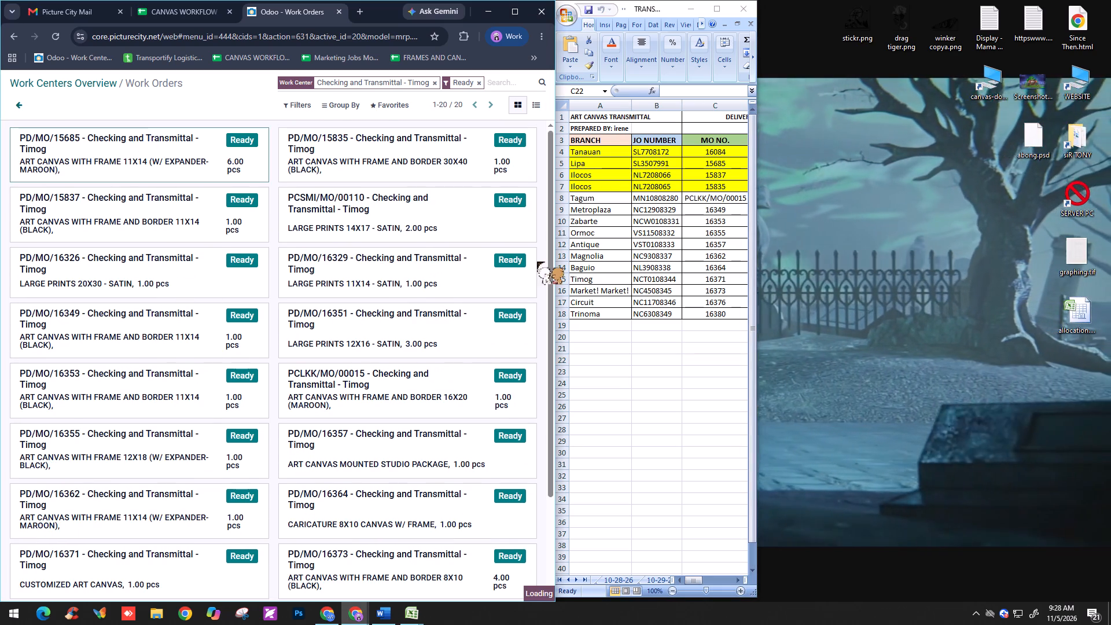
click(523, 138)
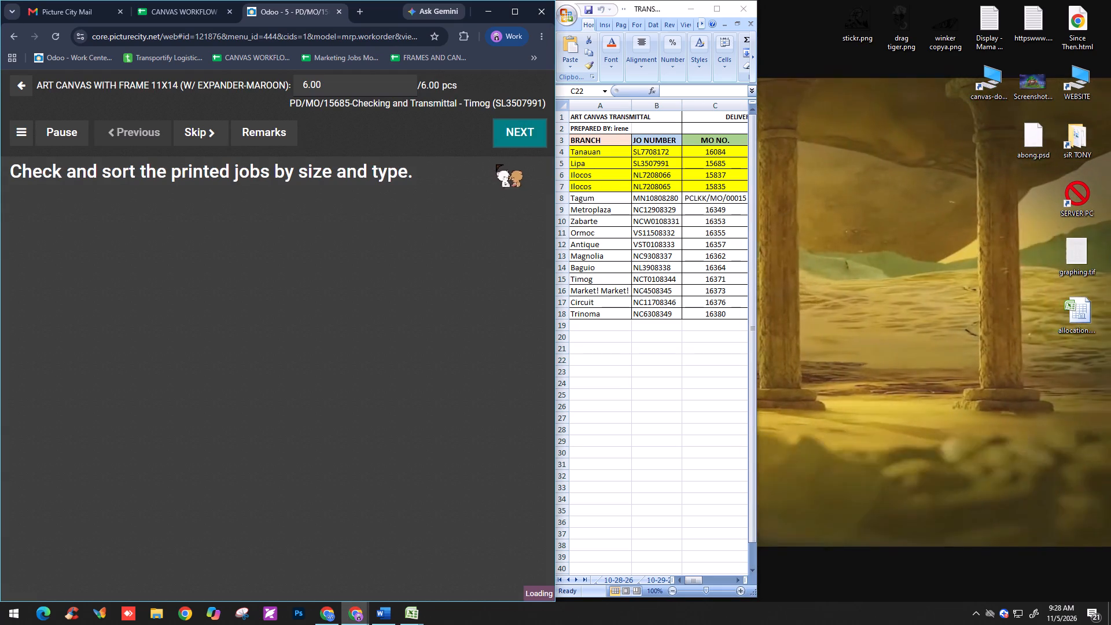
click(532, 130)
click(525, 131)
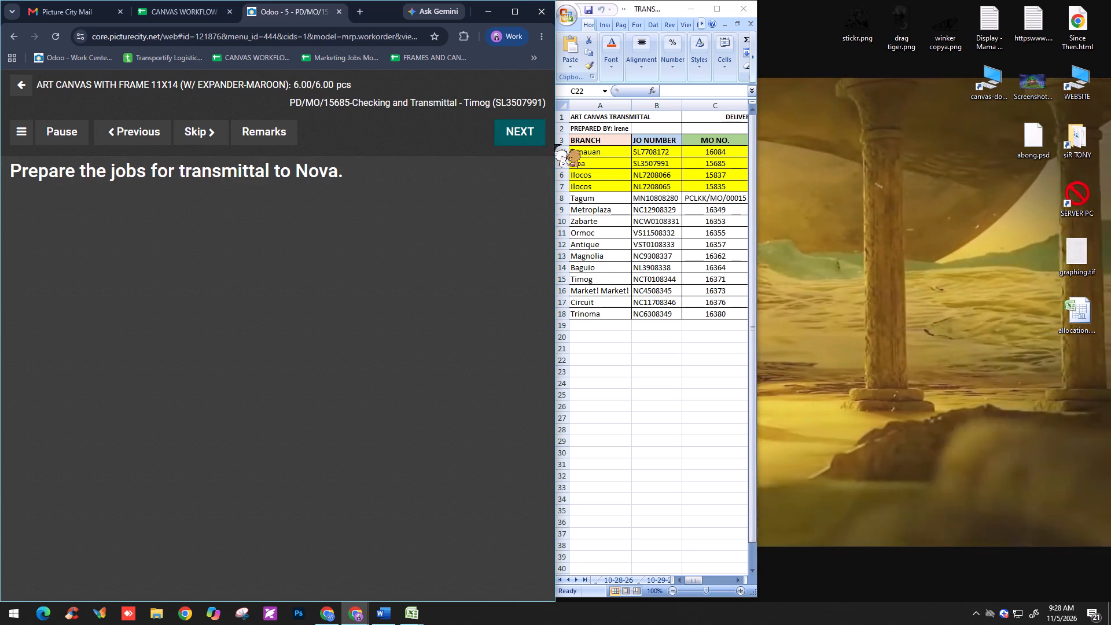
click(520, 131)
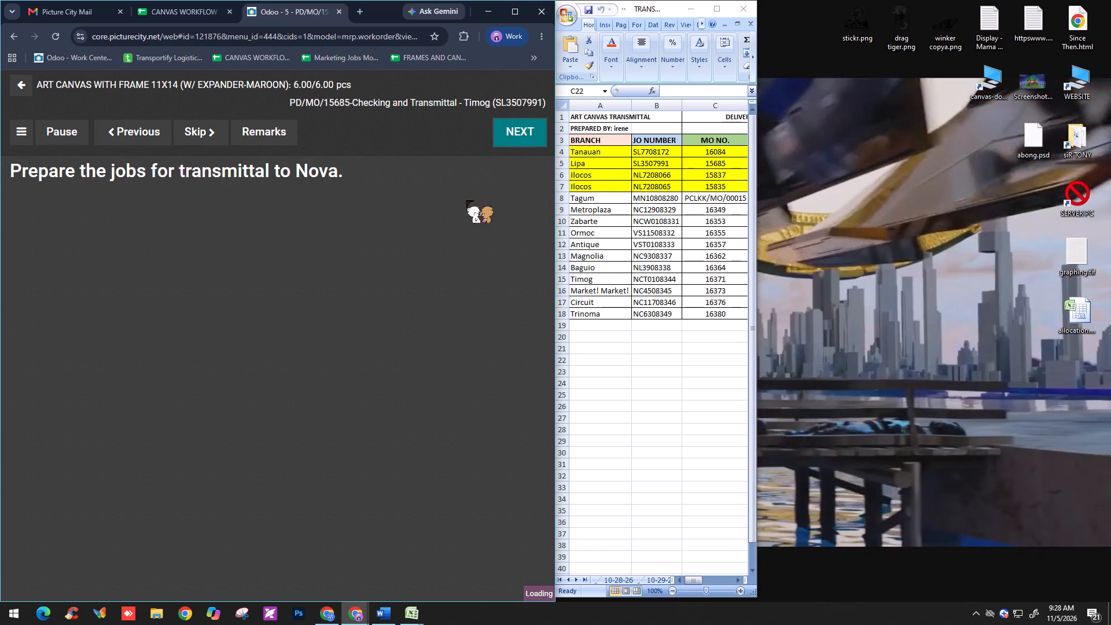
click(491, 137)
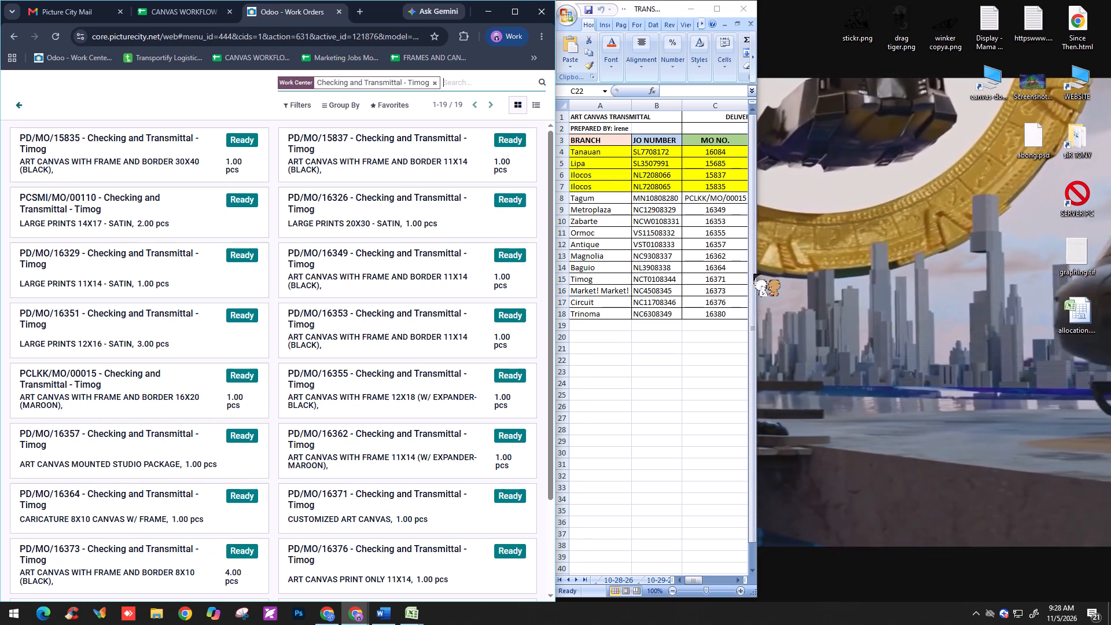
Open the Checking and Transmittal work order for PD/MO/15835, complete all its checks and mark it as done.
click(191, 145)
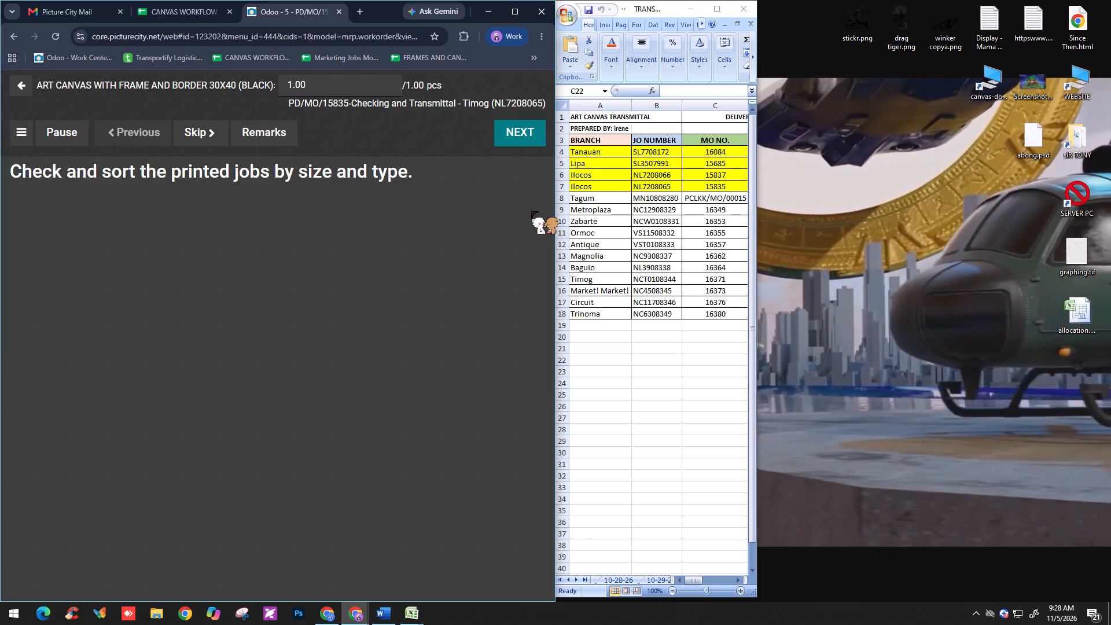
click(537, 134)
click(521, 138)
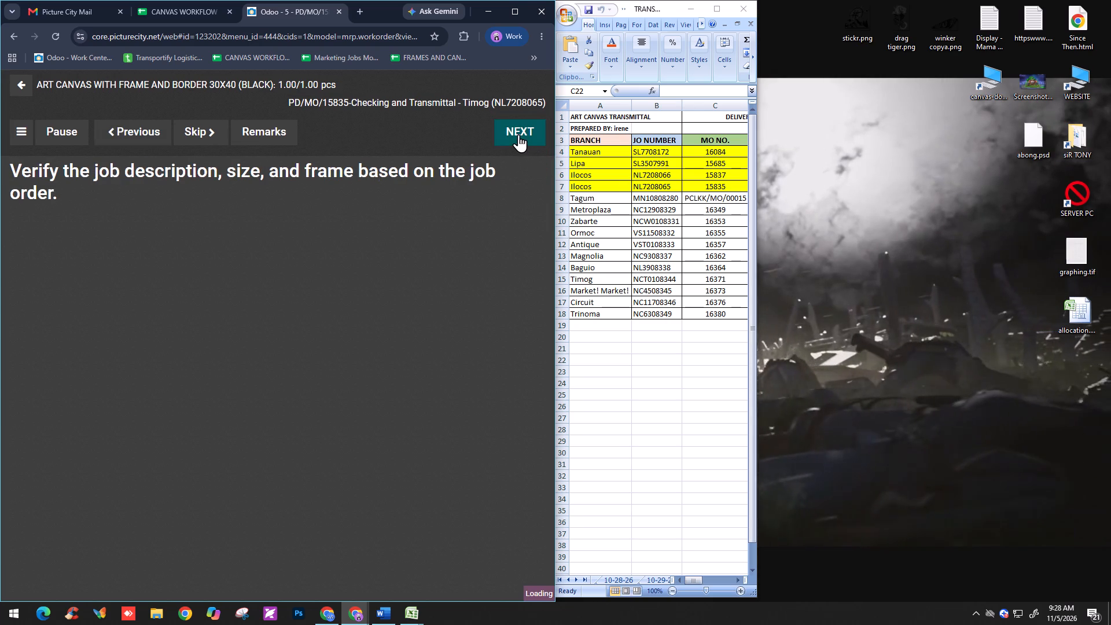
click(514, 137)
click(520, 147)
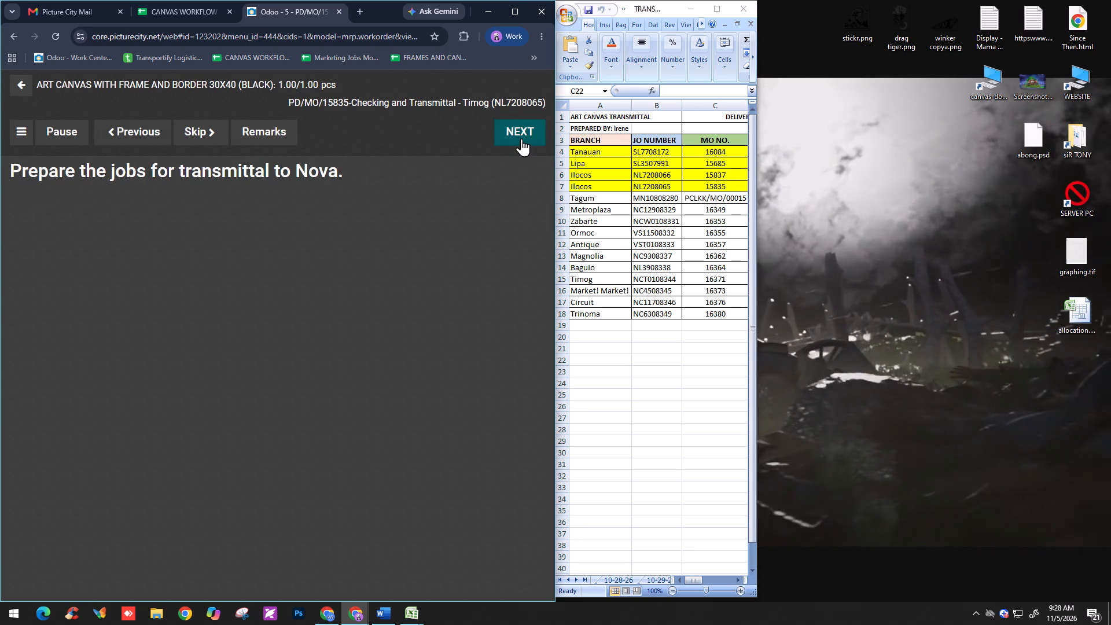
click(521, 138)
click(514, 135)
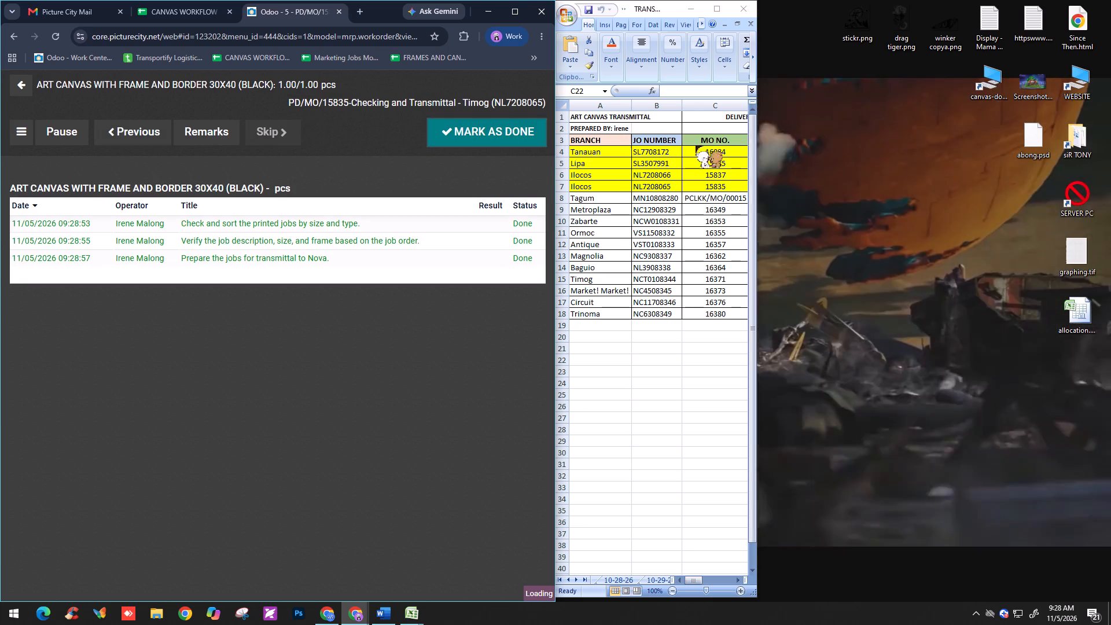
Open the Checking and Transmittal work order for PD/MO/15837, complete all its checks and mark it as done.
click(147, 152)
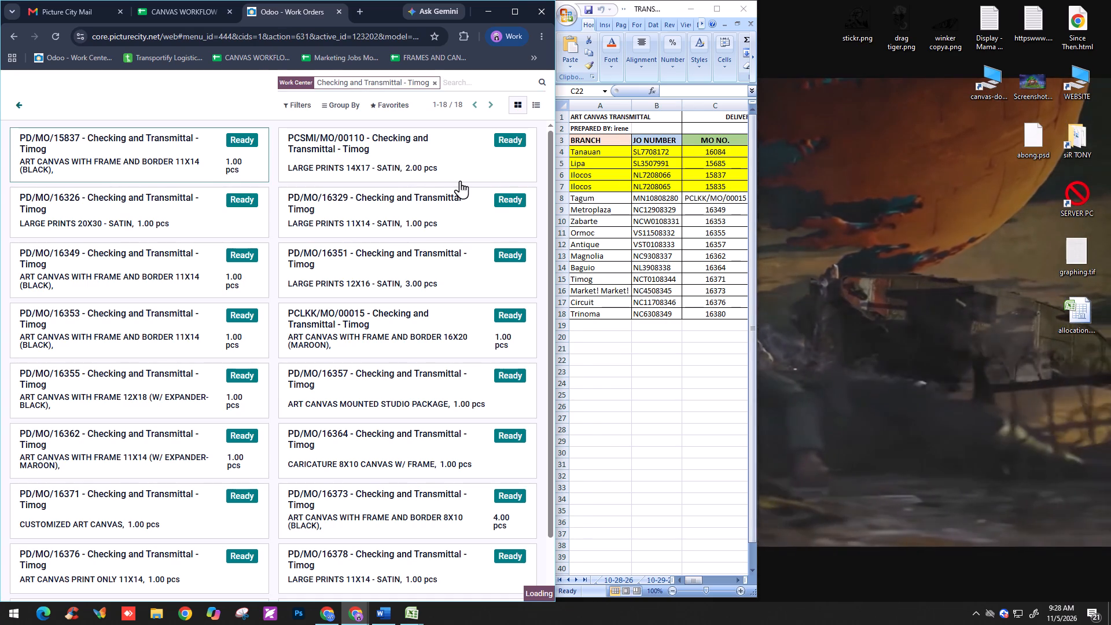
click(534, 127)
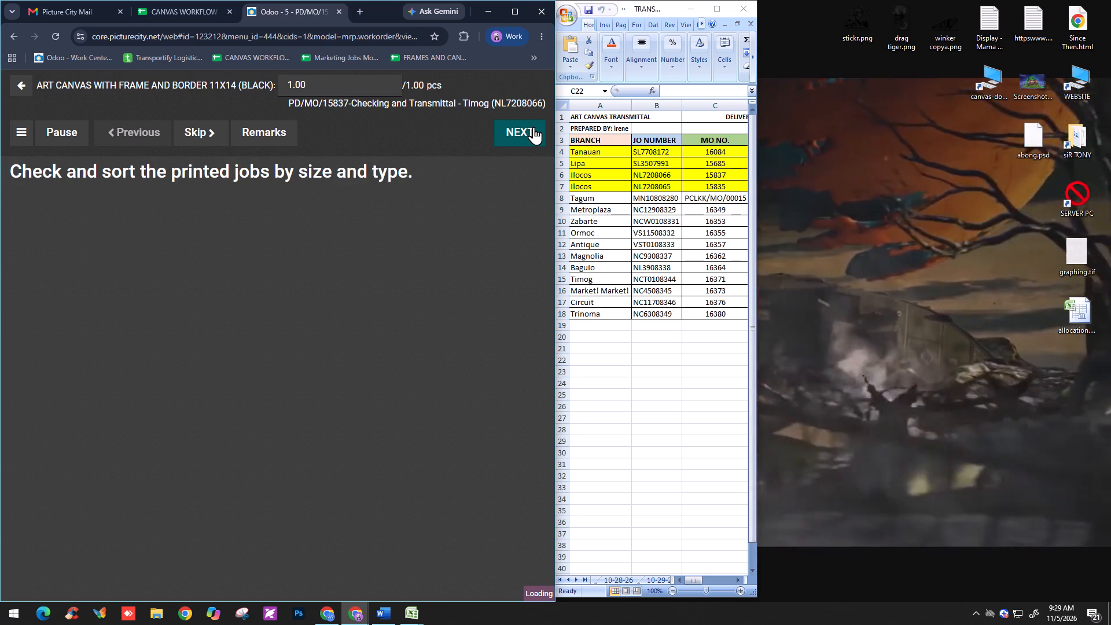
click(517, 131)
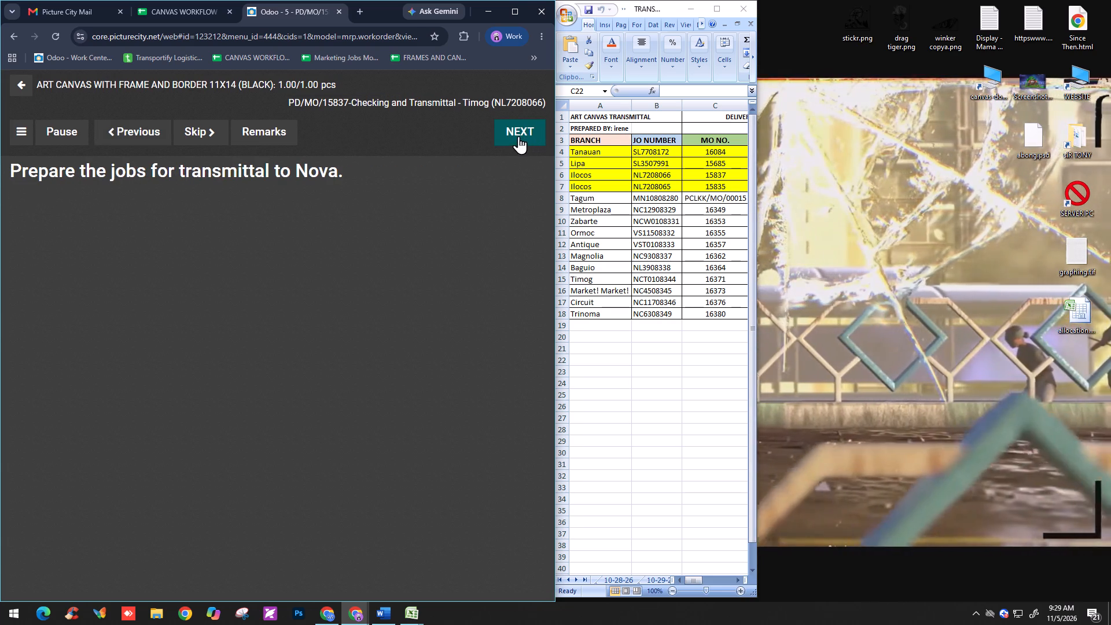
click(518, 136)
click(514, 136)
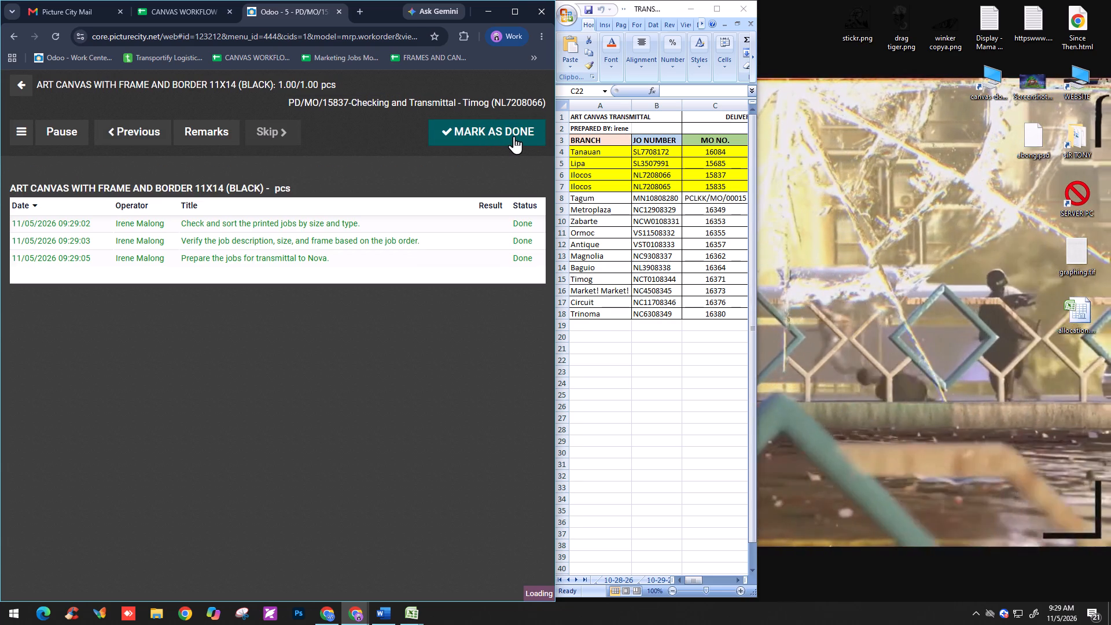
Open the Checking and Transmittal work order for PCSMI/MO/00110, complete all its checks and mark it as done.
click(159, 146)
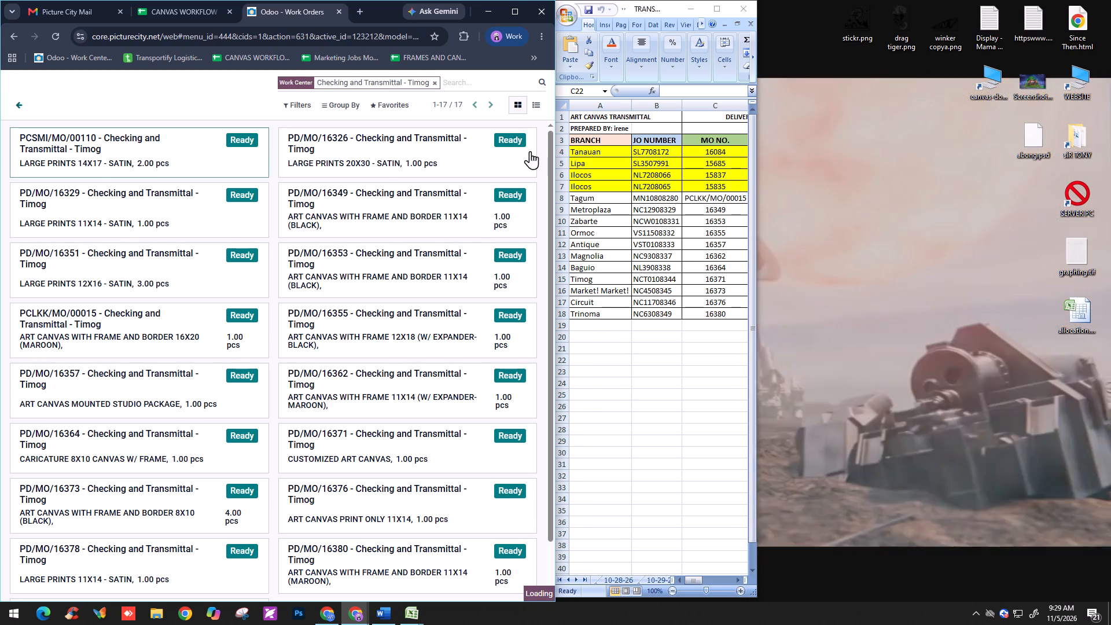
click(531, 130)
click(510, 134)
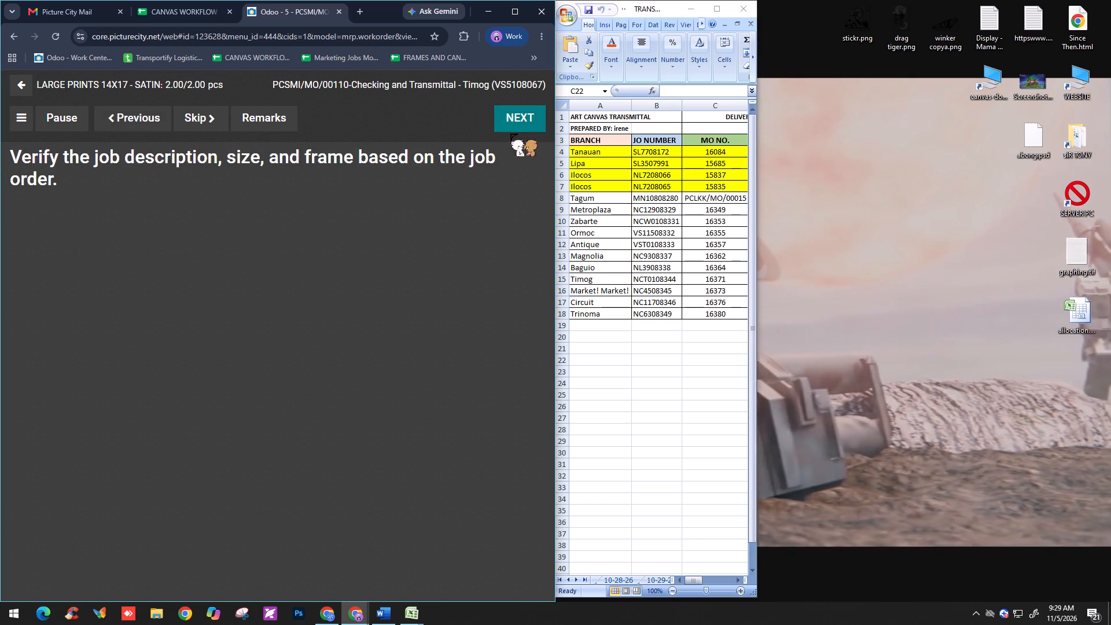
click(533, 120)
click(531, 117)
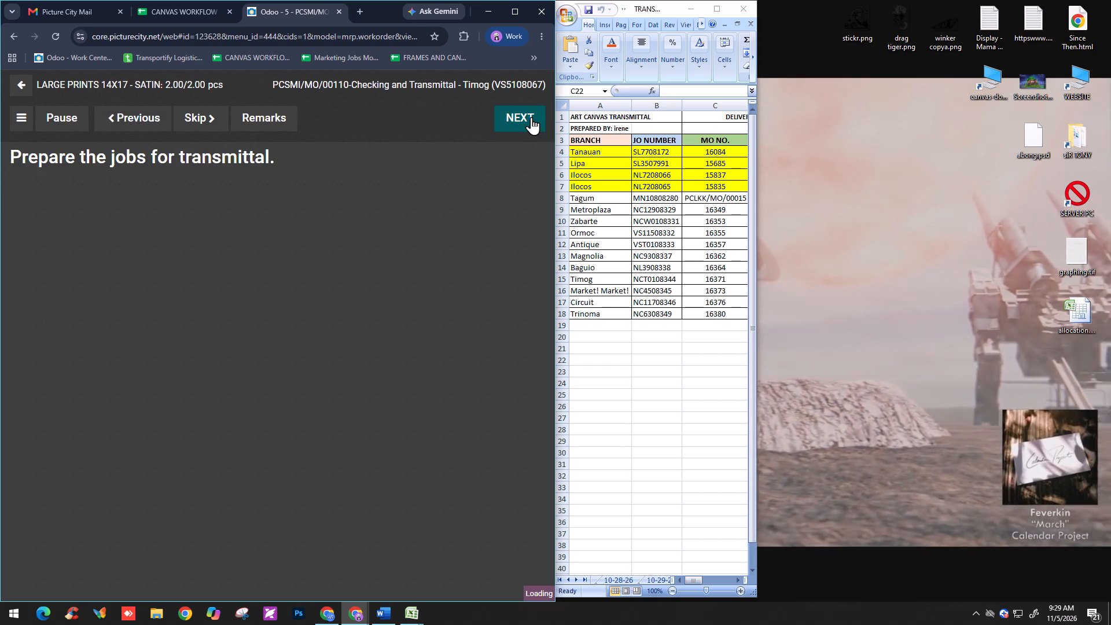
click(525, 127)
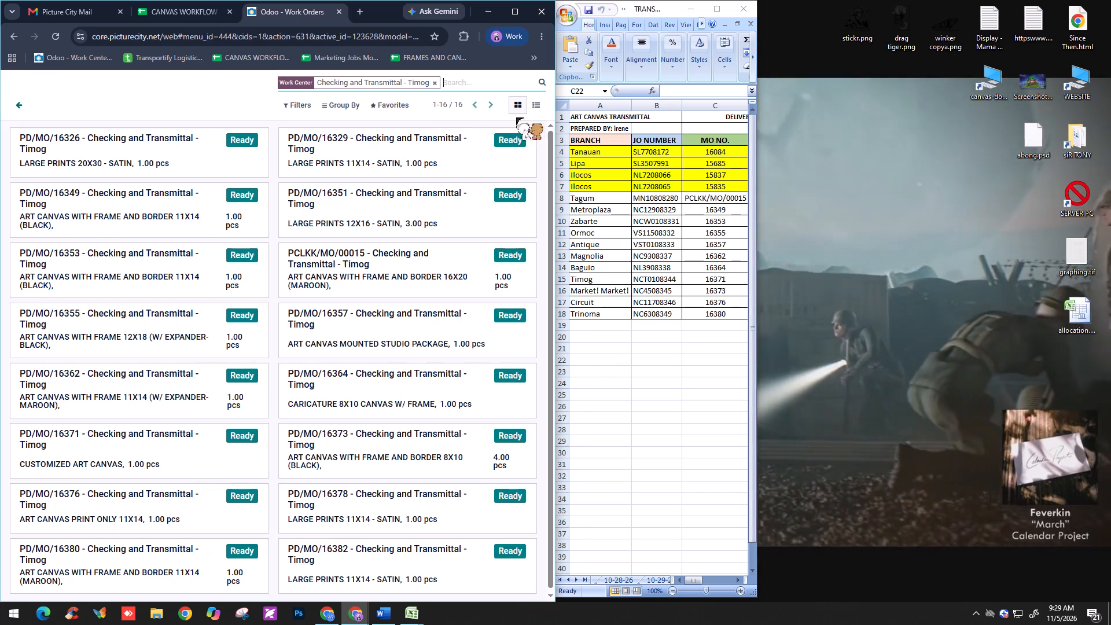
Open the Checking and Transmittal work order for PD/MO/16326, complete all its checks and mark it as done.
click(208, 138)
click(527, 138)
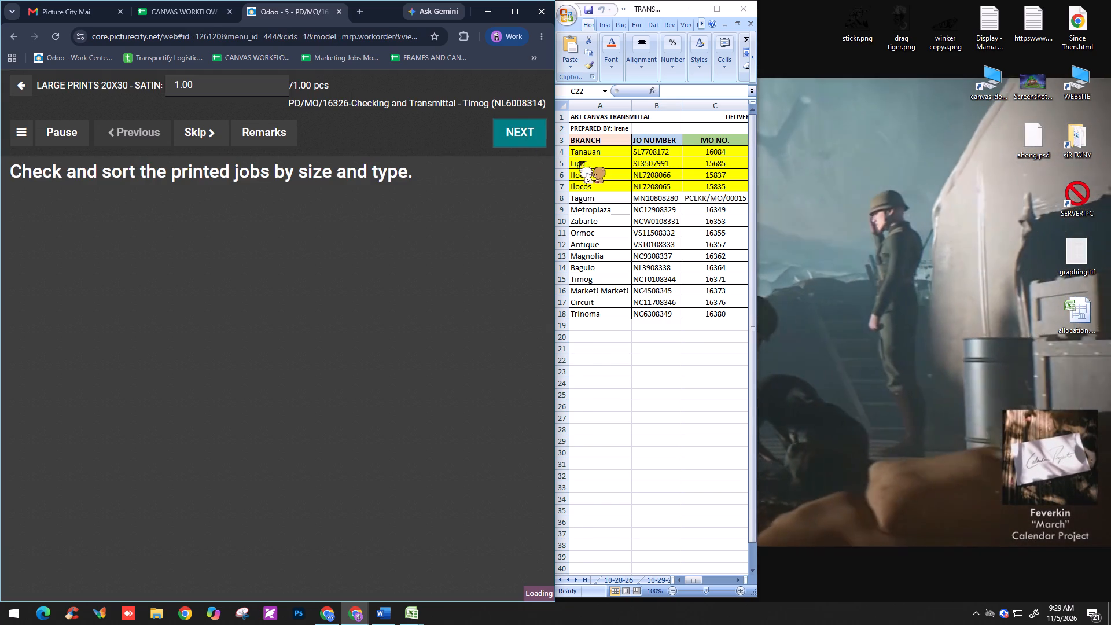
click(518, 135)
click(510, 120)
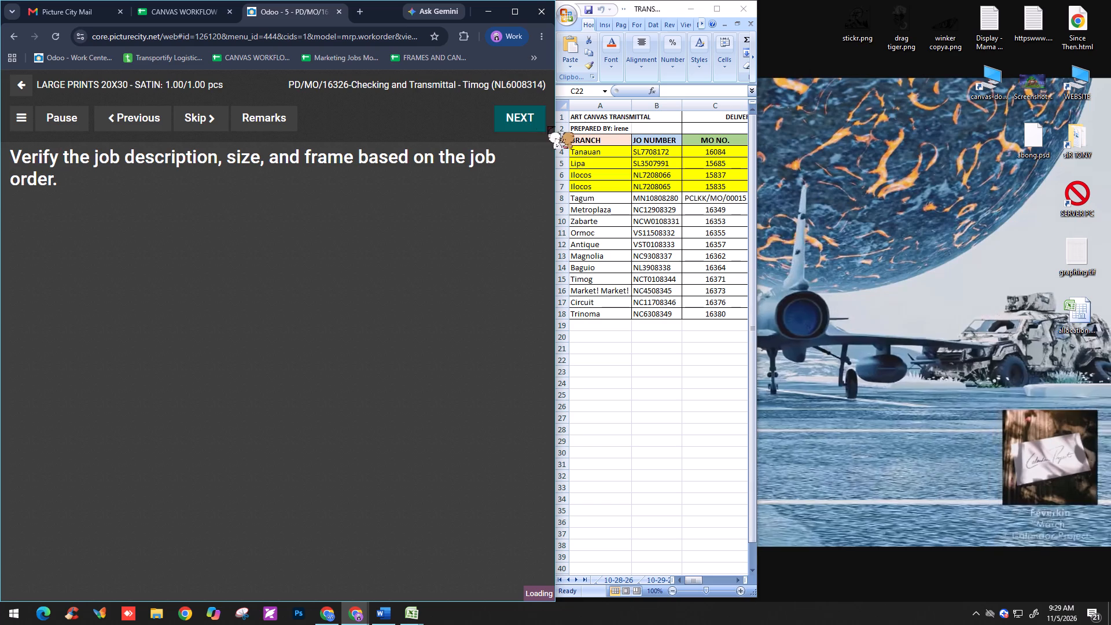
click(523, 122)
click(520, 124)
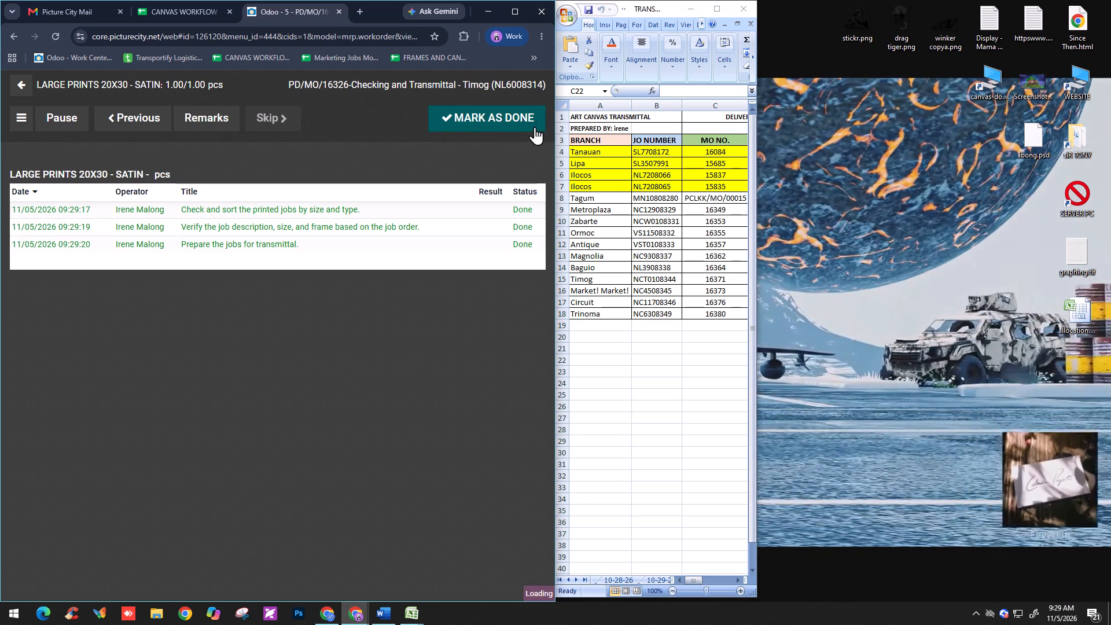
click(514, 120)
Open the Checking and Transmittal work order for PD/MO/16329, complete all its checks and mark it as done.
click(152, 156)
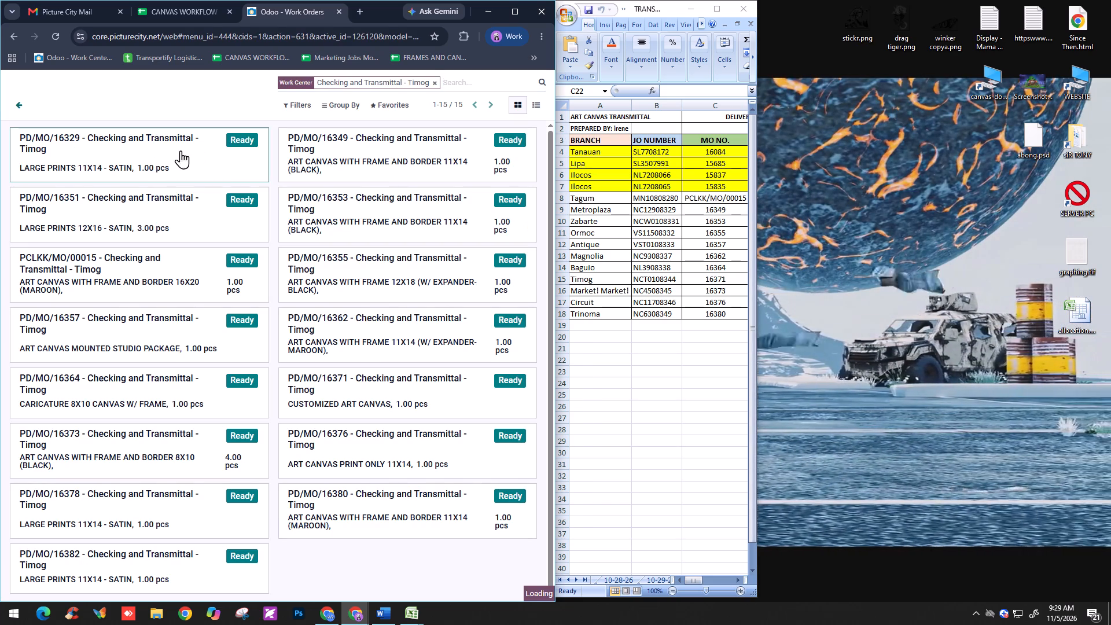
click(514, 140)
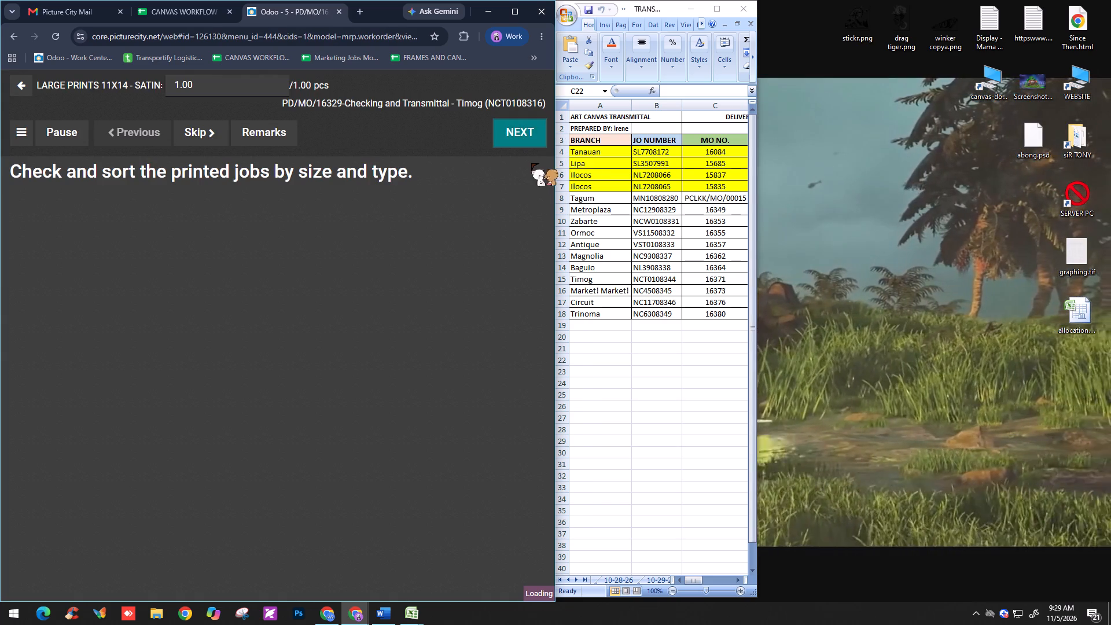
click(512, 127)
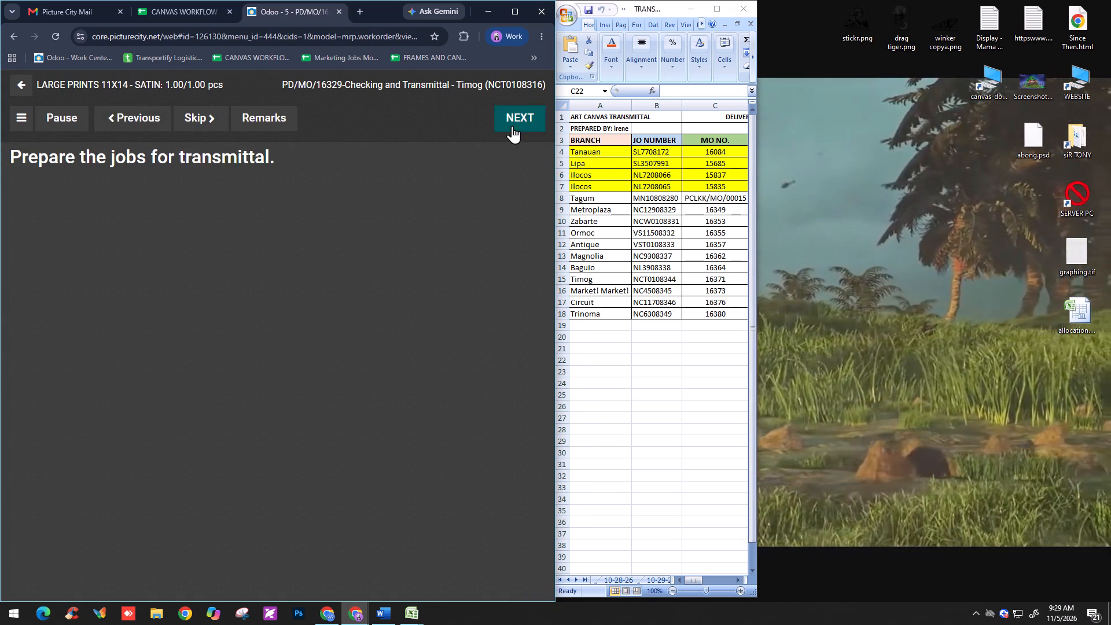
click(512, 126)
click(505, 122)
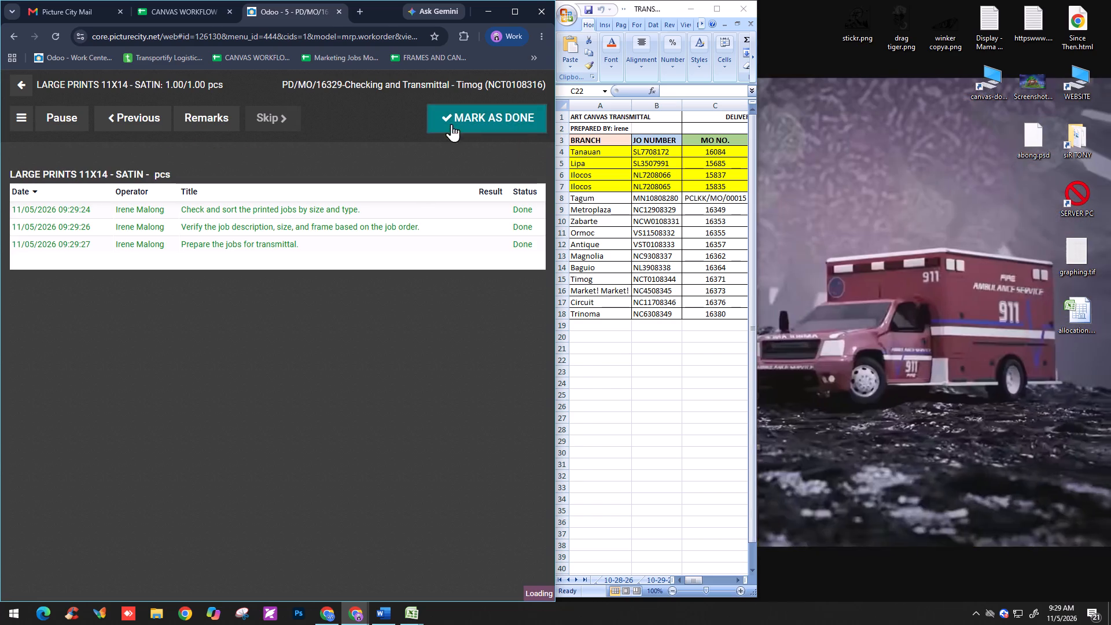
Open the Checking and Transmittal work order for PD/MO/16349, complete all its checks and mark it as done.
click(134, 153)
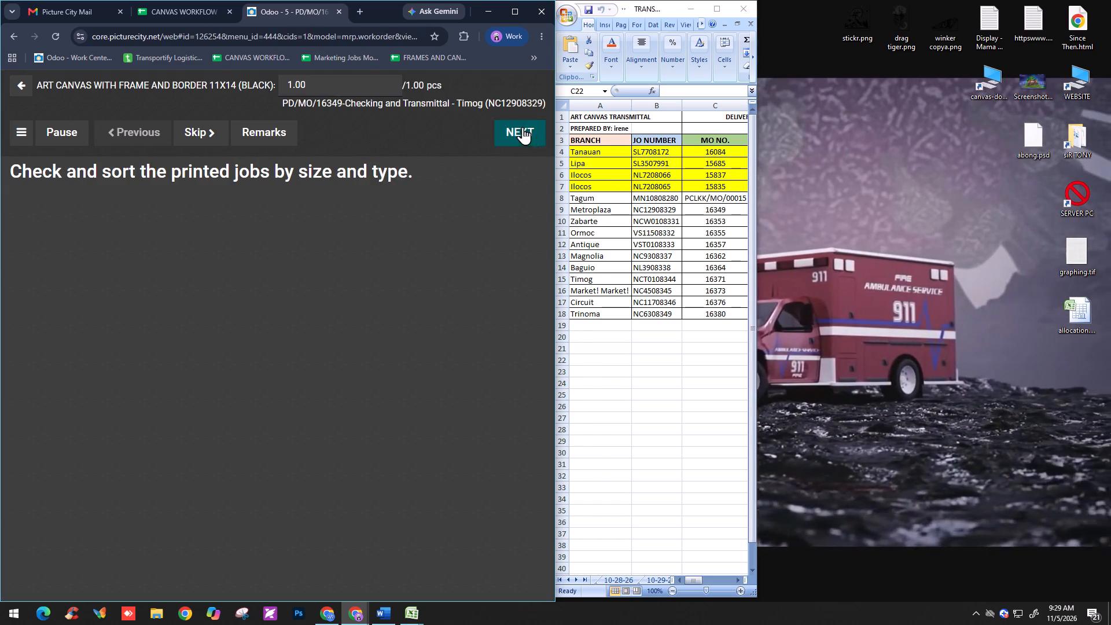
click(517, 124)
click(517, 133)
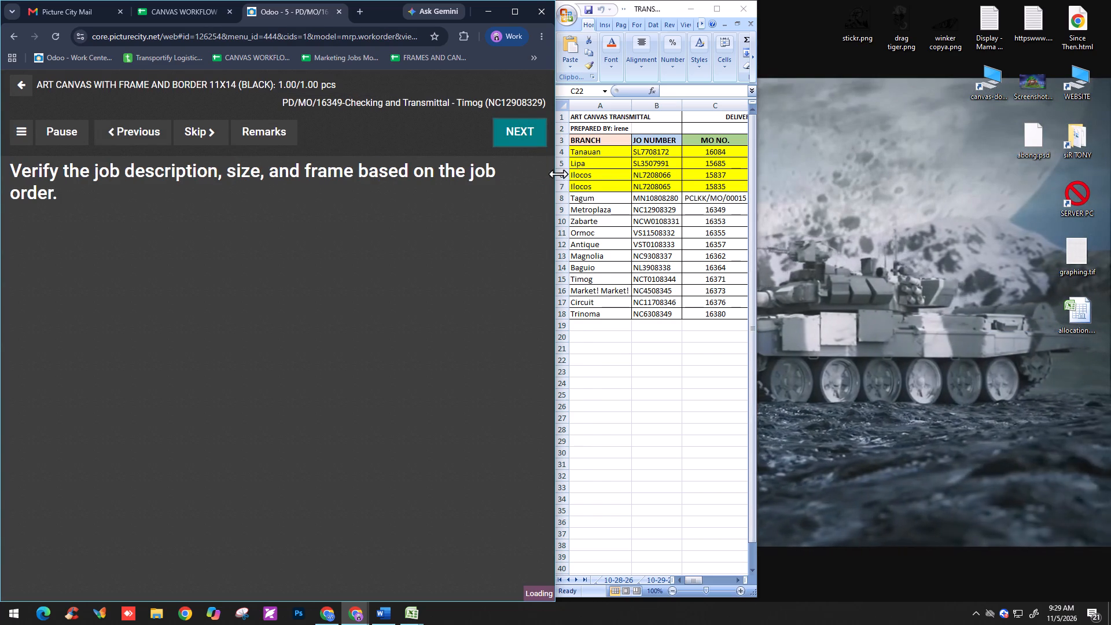
click(519, 135)
click(520, 139)
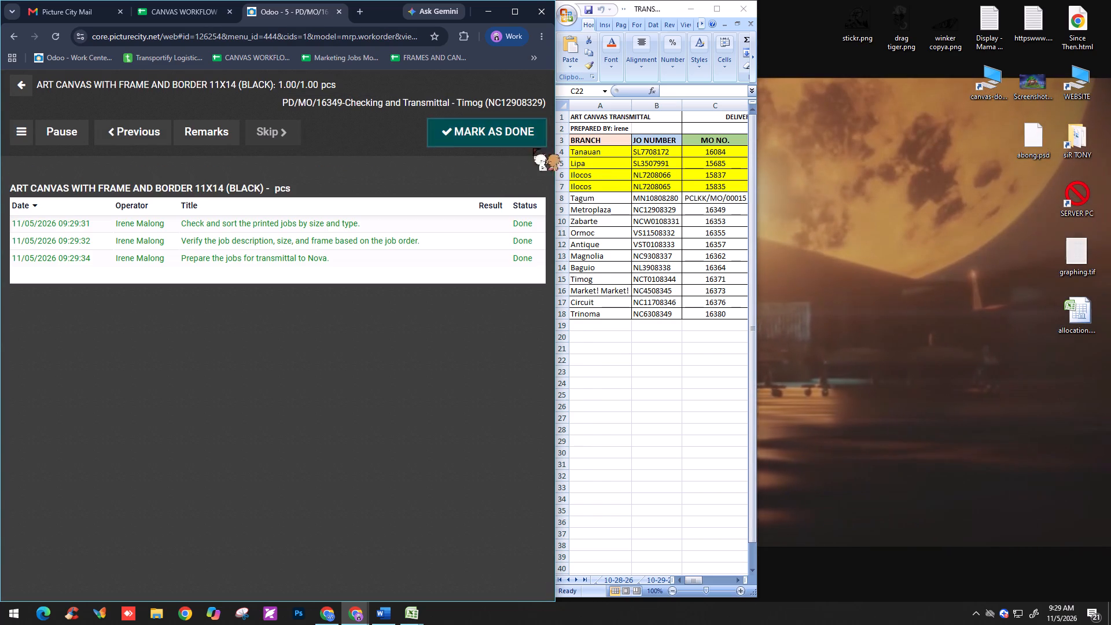
Open the Checking and Transmittal work order for PD/MO/16351, complete all its checks and mark it as done.
click(195, 160)
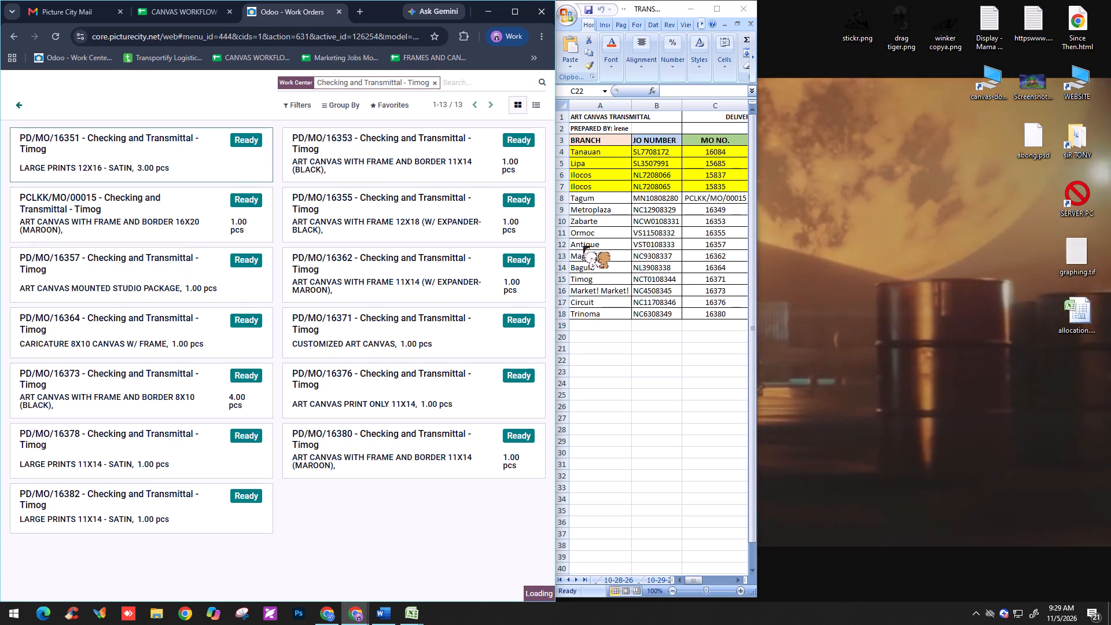
click(529, 137)
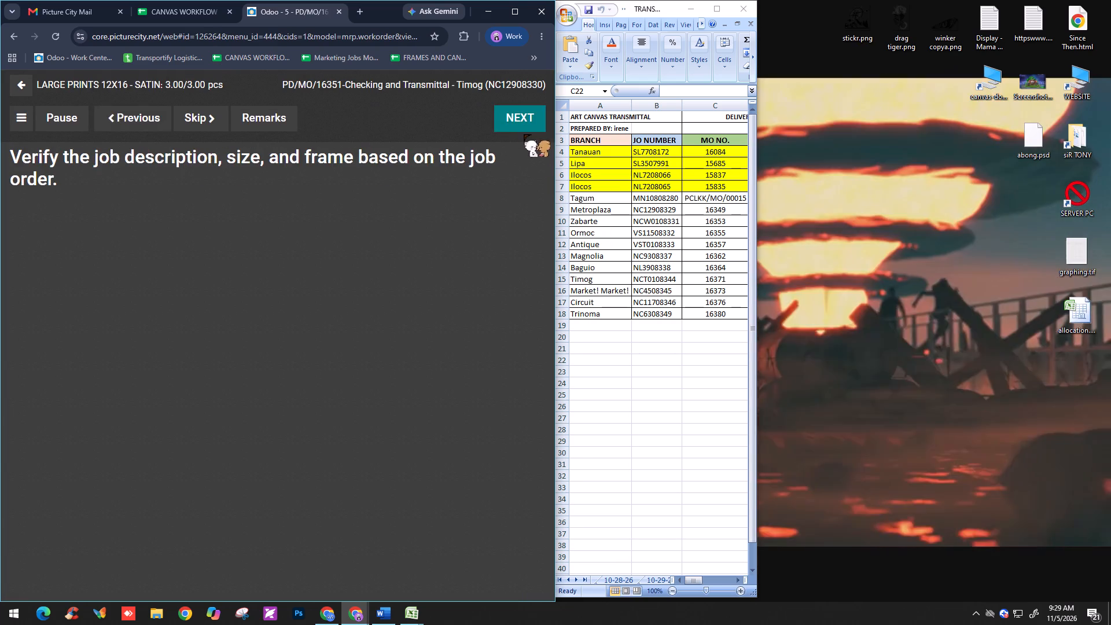
click(523, 133)
click(525, 120)
click(527, 120)
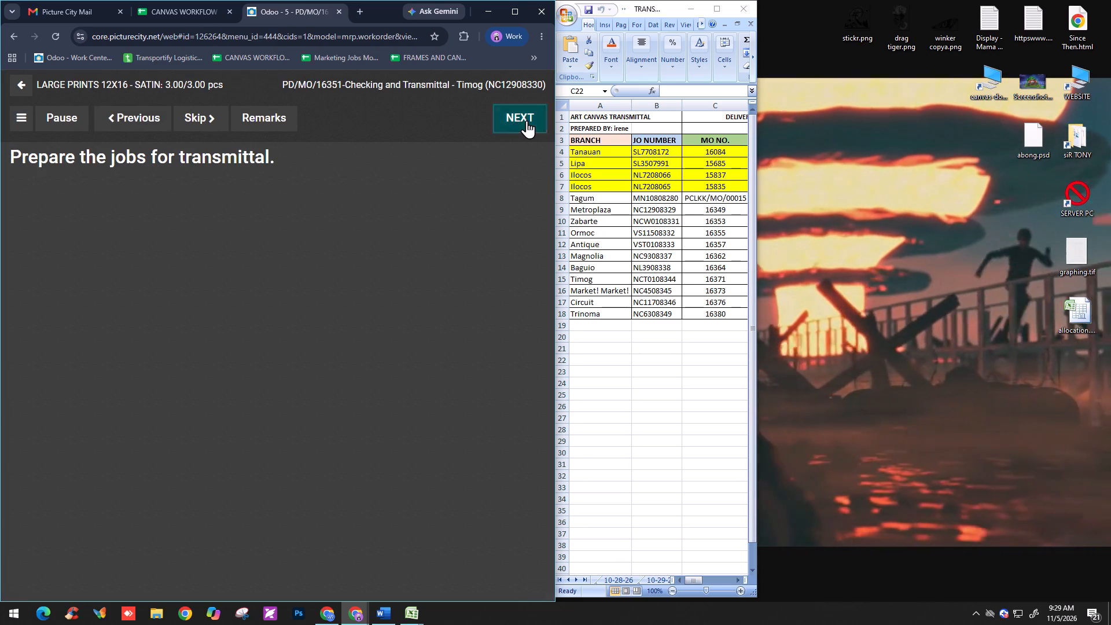
click(519, 119)
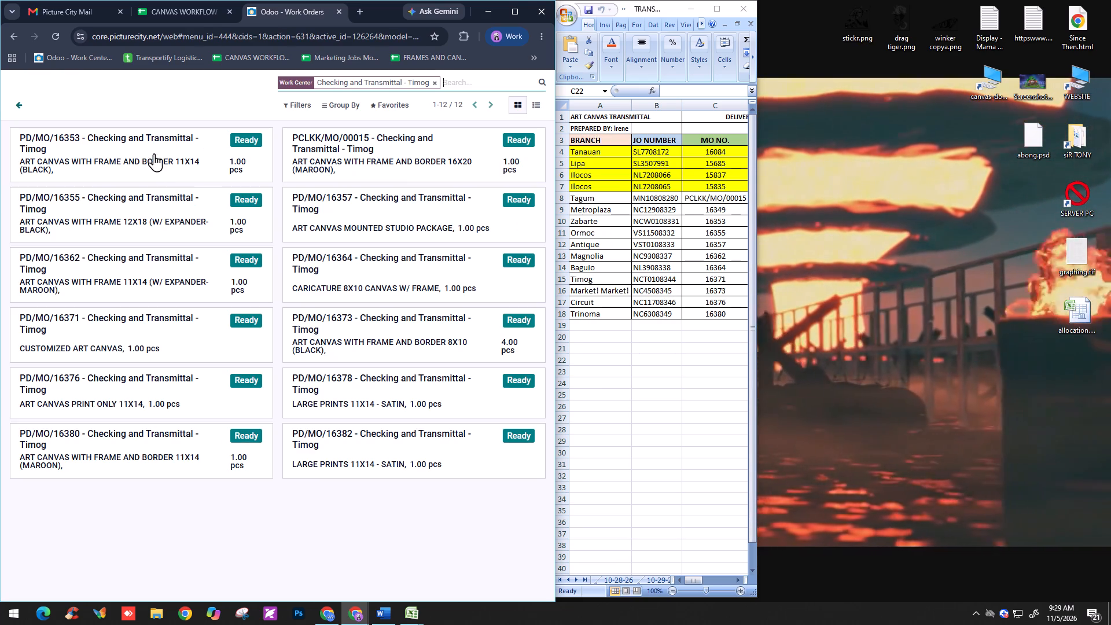
Open the Checking and Transmittal work order for PD/MO/16353, complete all its checks and mark it as done.
click(203, 149)
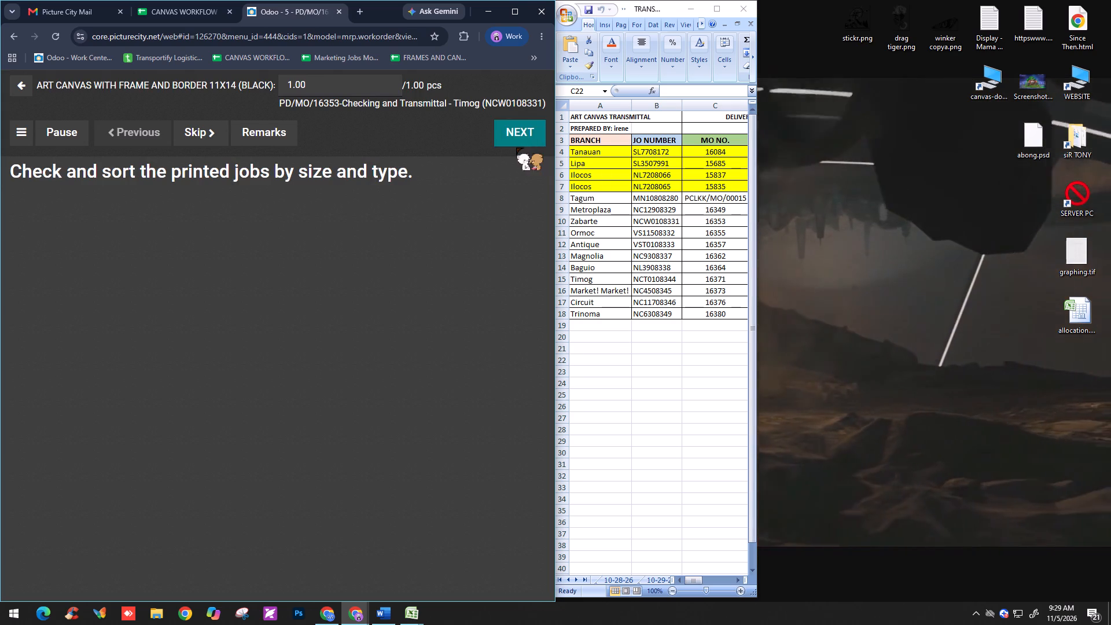
click(516, 134)
click(526, 136)
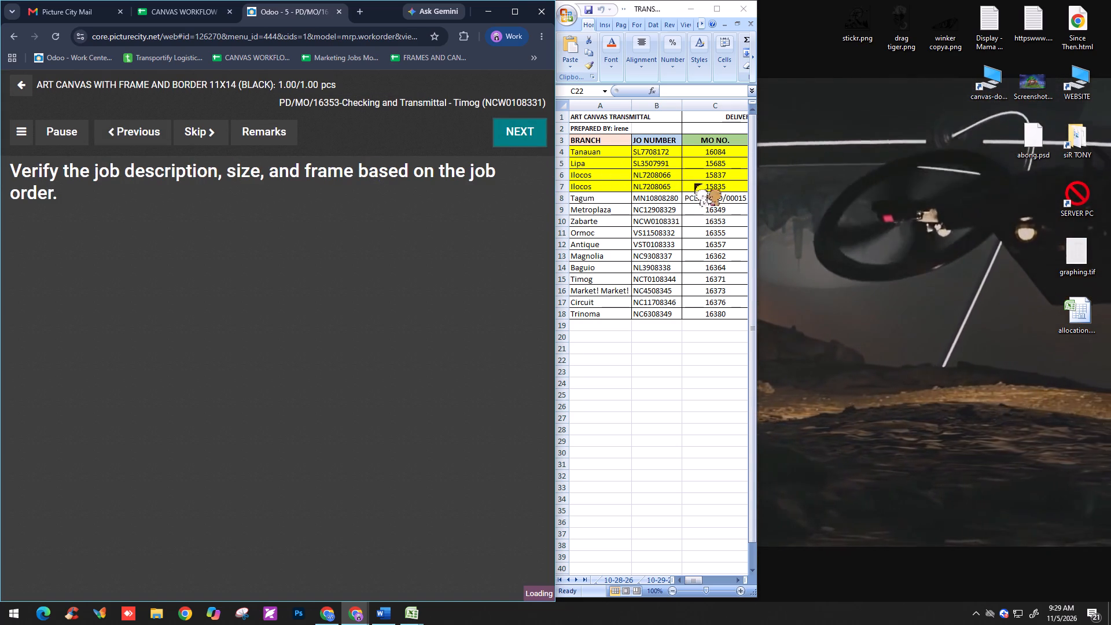
click(518, 134)
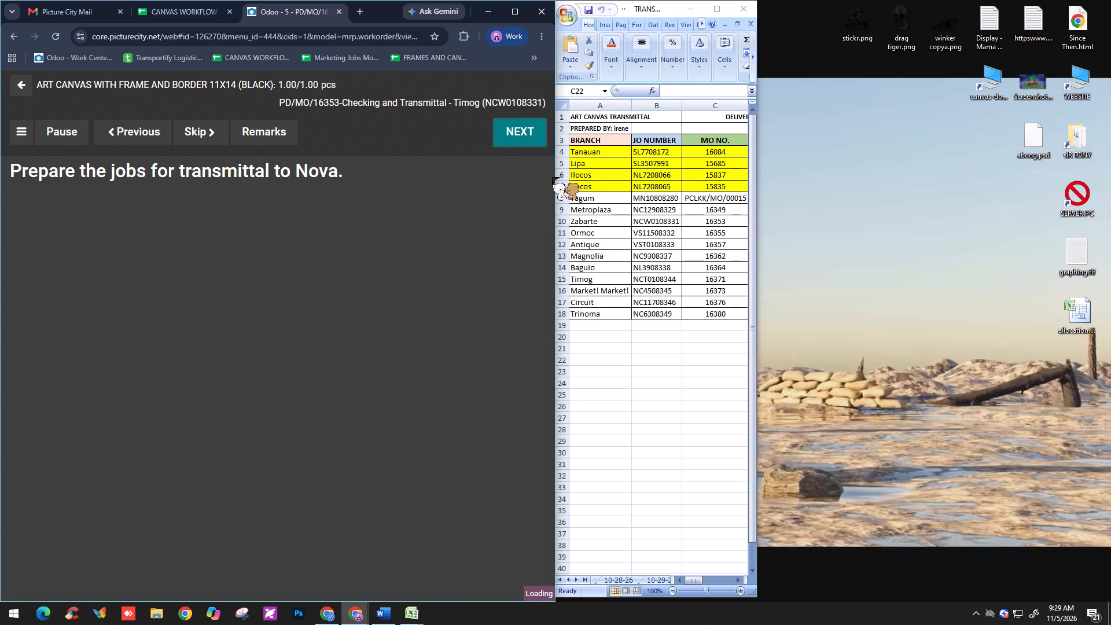
click(505, 131)
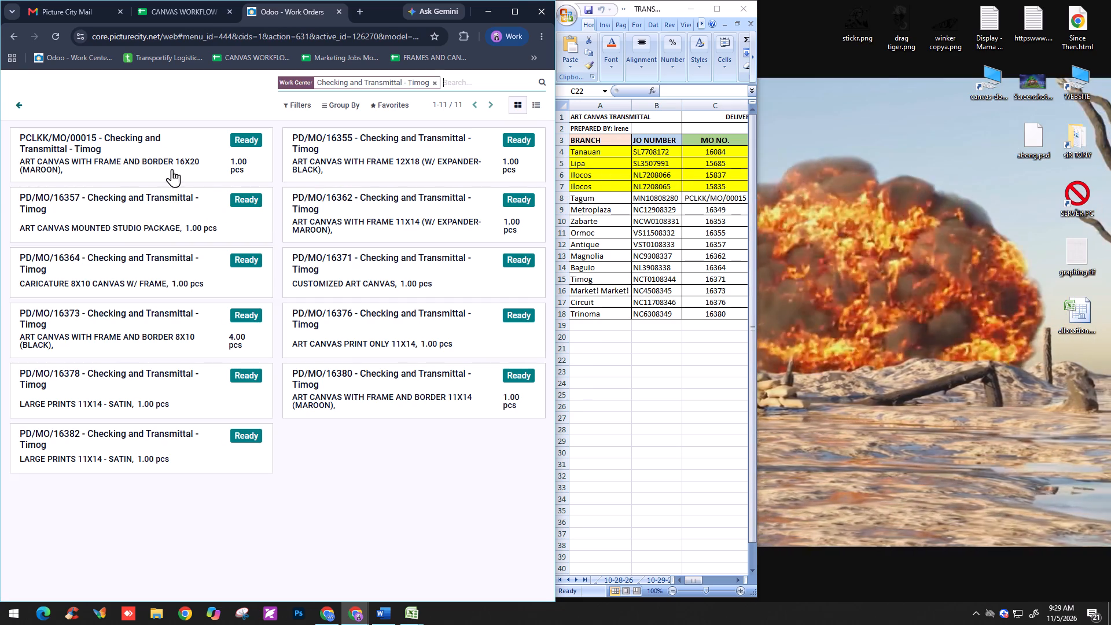
Open the Checking and Transmittal work order for PCLKK/MO/00015, complete all its checks and mark it as done.
click(179, 156)
click(528, 137)
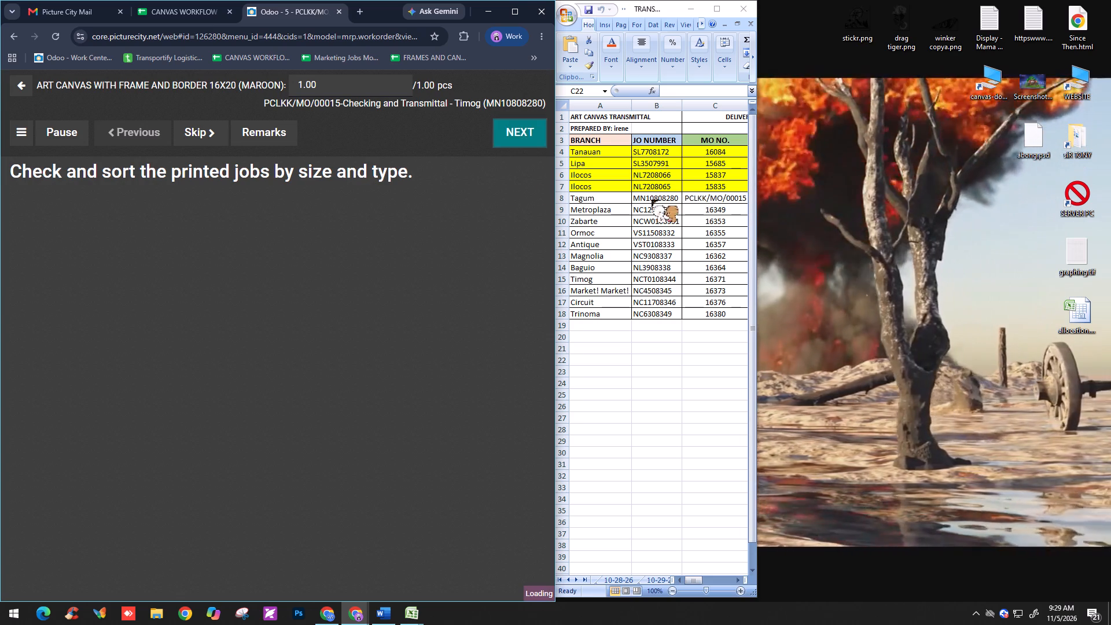
click(528, 131)
click(533, 132)
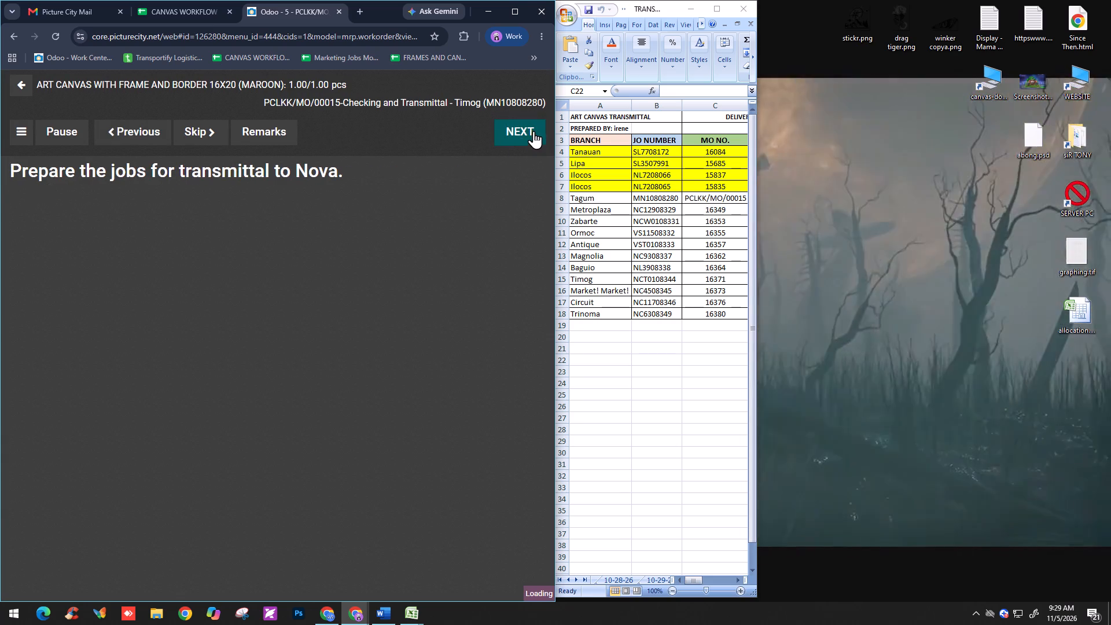
click(528, 129)
click(501, 134)
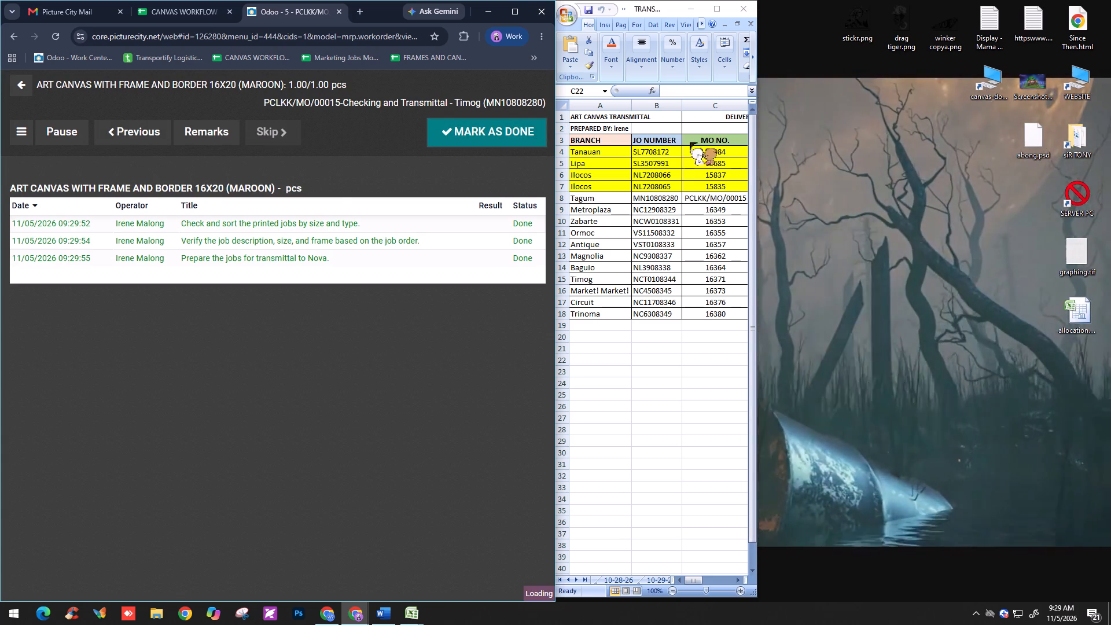
Open the Checking and Transmittal work order for PD/MO/16355, complete all its checks and mark it as done.
click(123, 162)
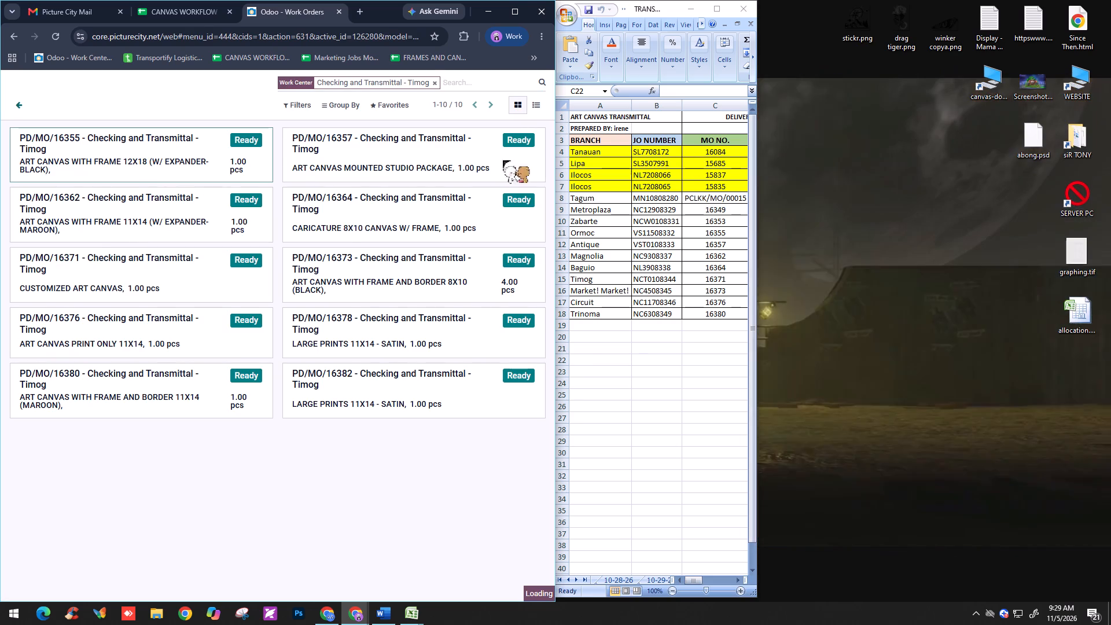
click(529, 134)
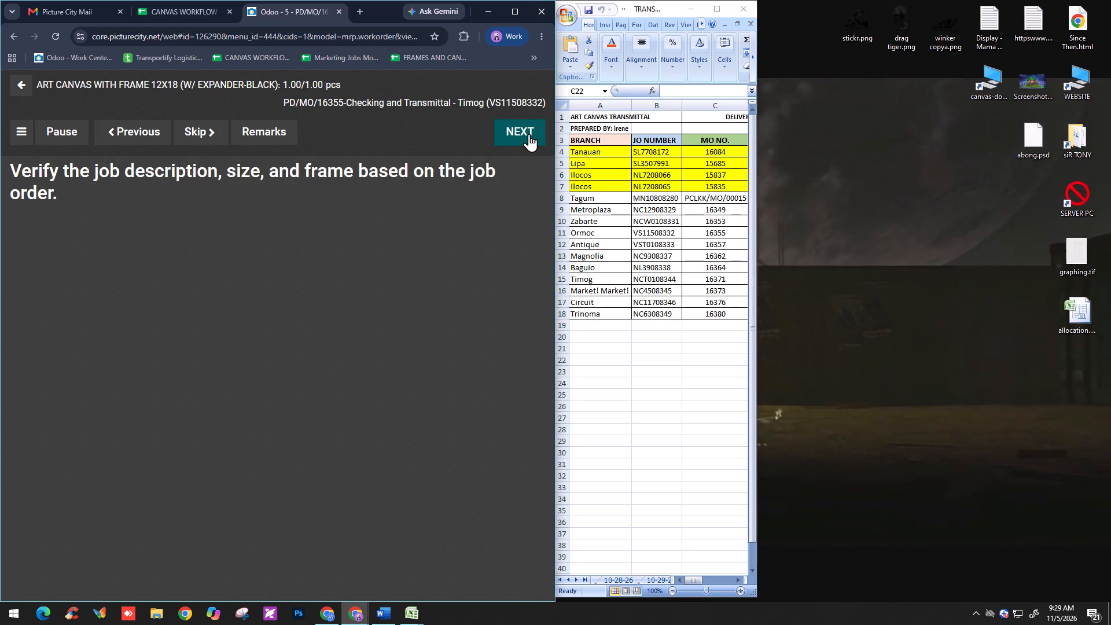
click(529, 134)
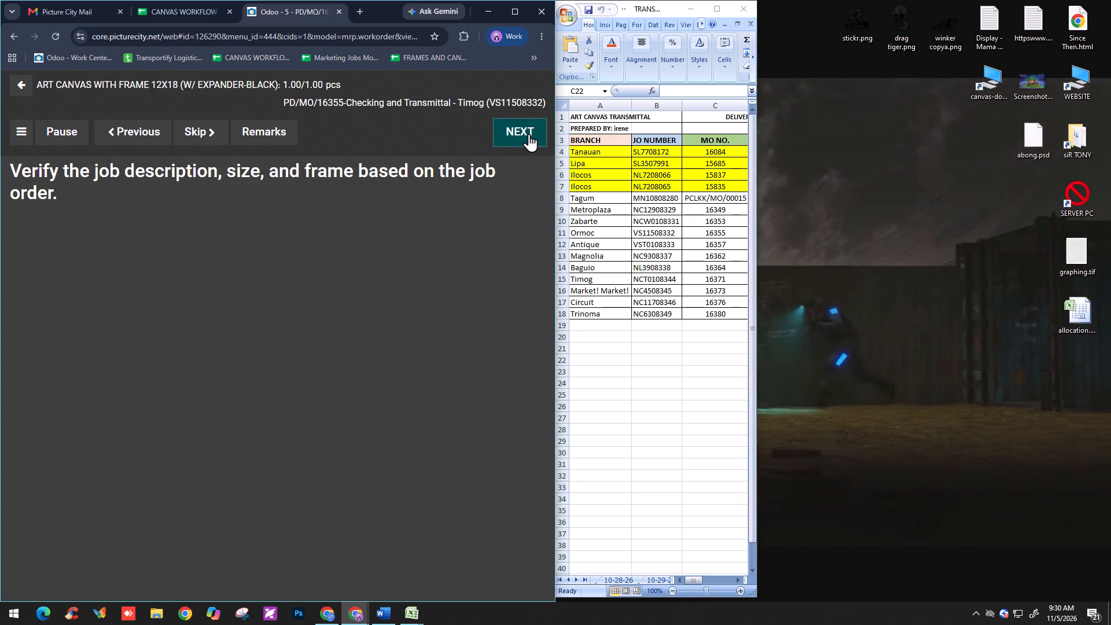
click(523, 134)
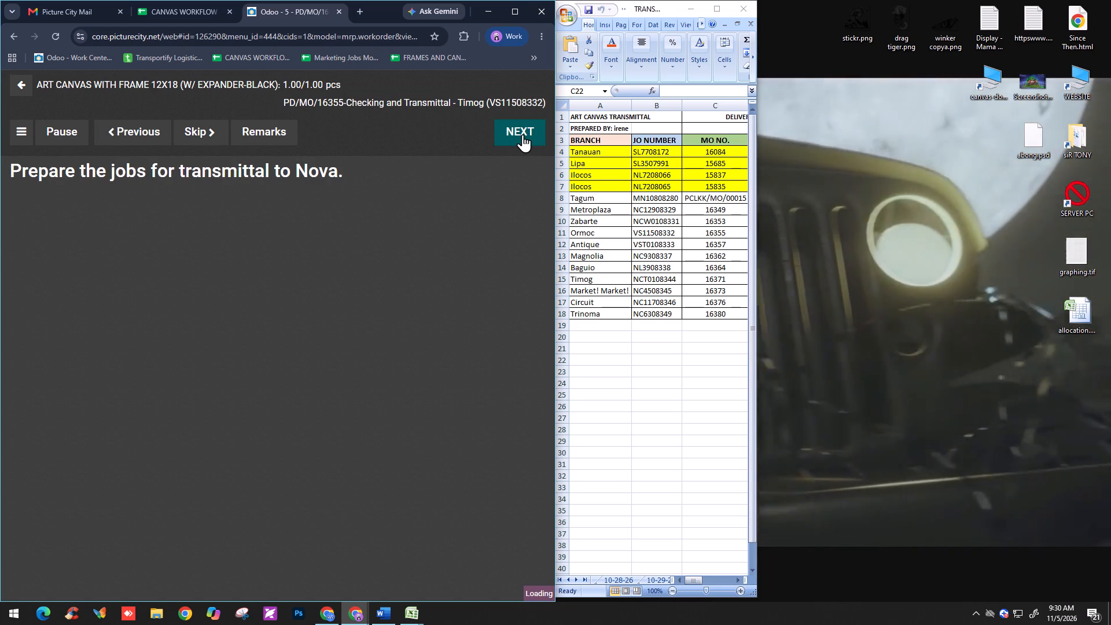
click(523, 134)
click(496, 139)
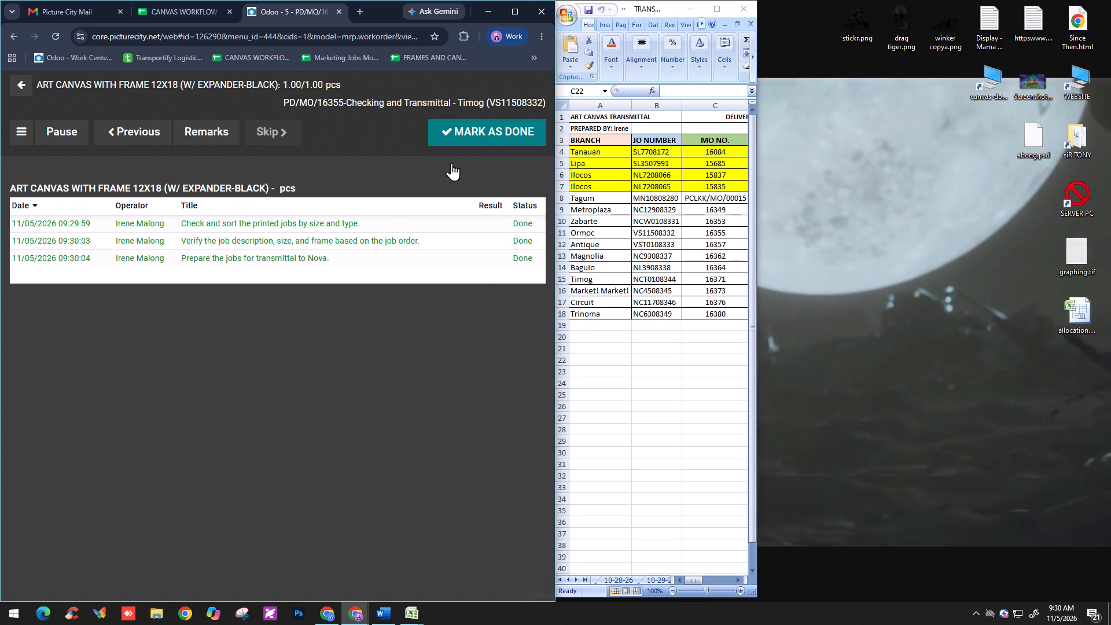
Open the Checking and Transmittal work order for PD/MO/16357, complete all its checks and mark it as done.
click(205, 153)
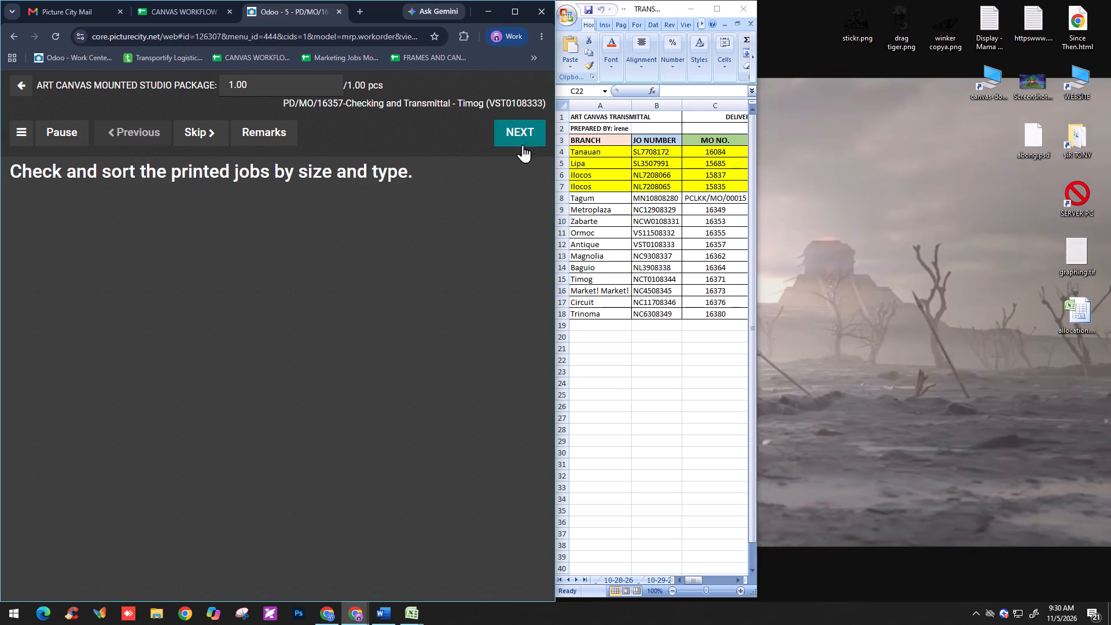
click(523, 133)
click(523, 133)
click(520, 117)
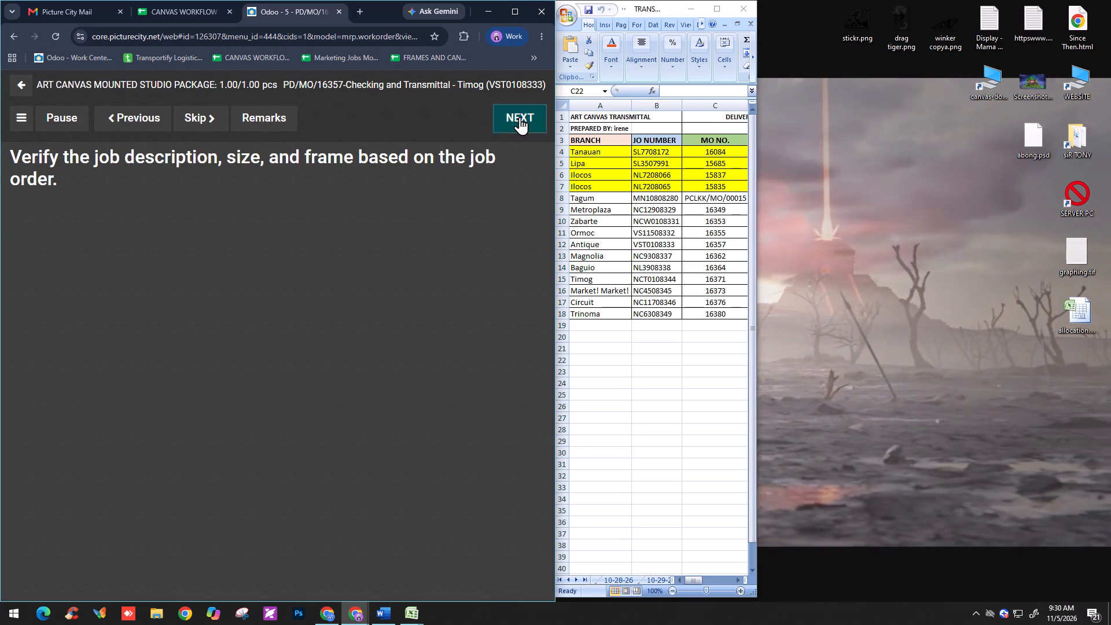
click(521, 123)
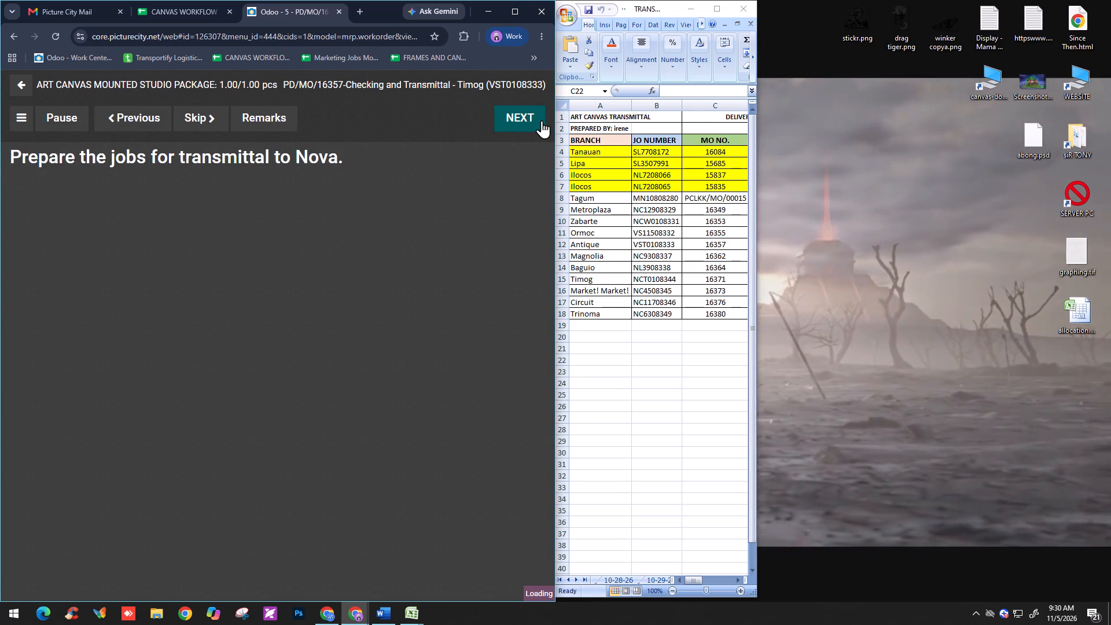
click(502, 120)
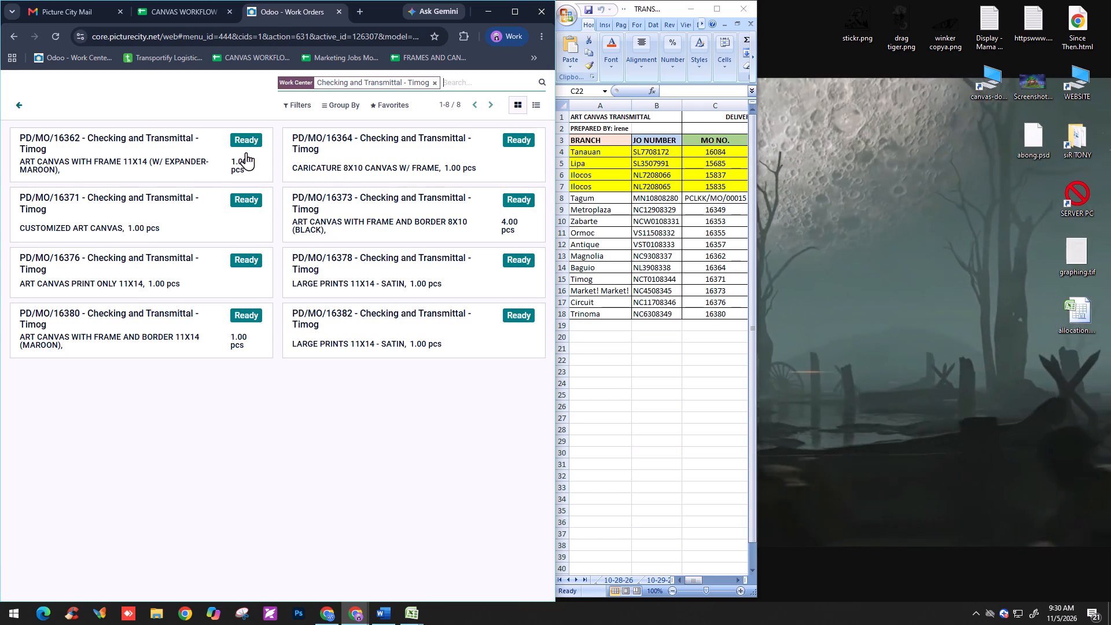
Open the Checking and Transmittal work order for PD/MO/16362, complete all its checks and mark it as done.
click(198, 160)
click(514, 138)
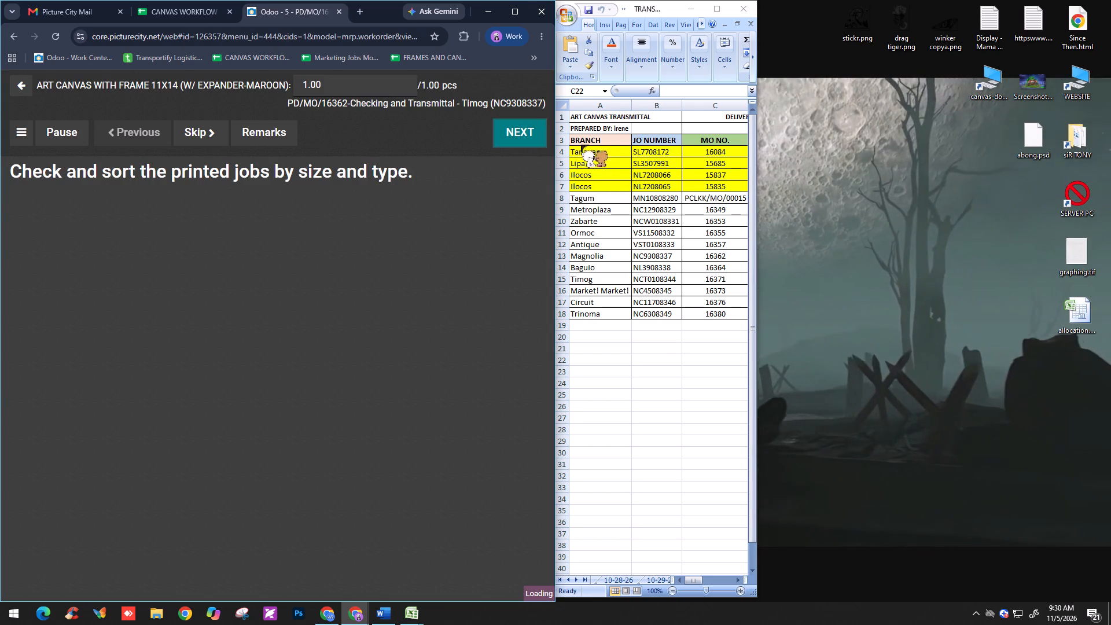
click(518, 139)
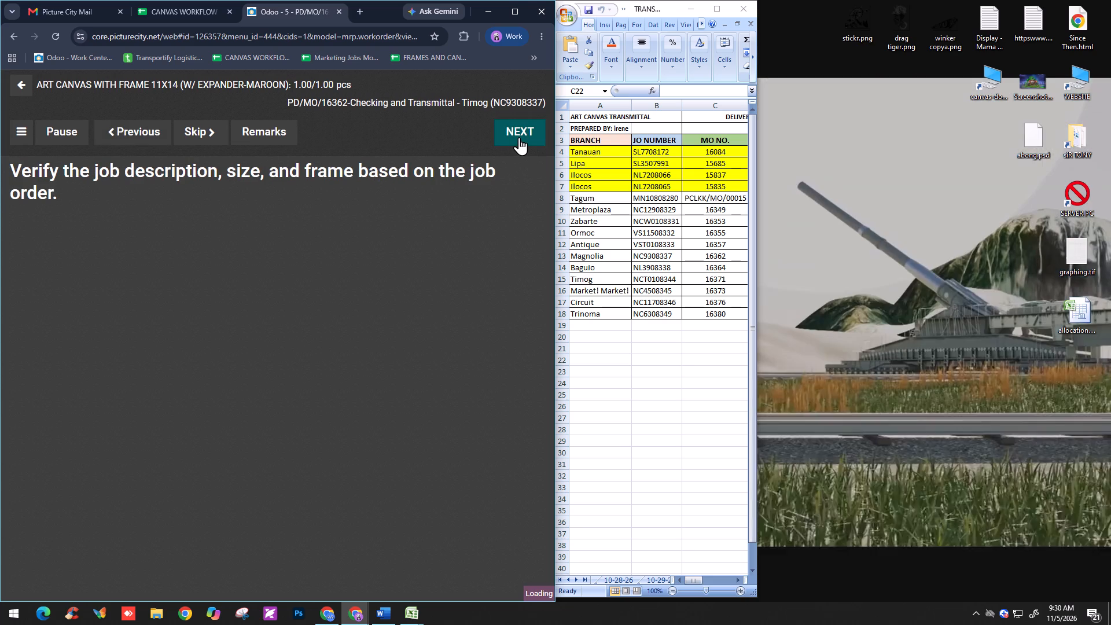
click(519, 137)
click(519, 137)
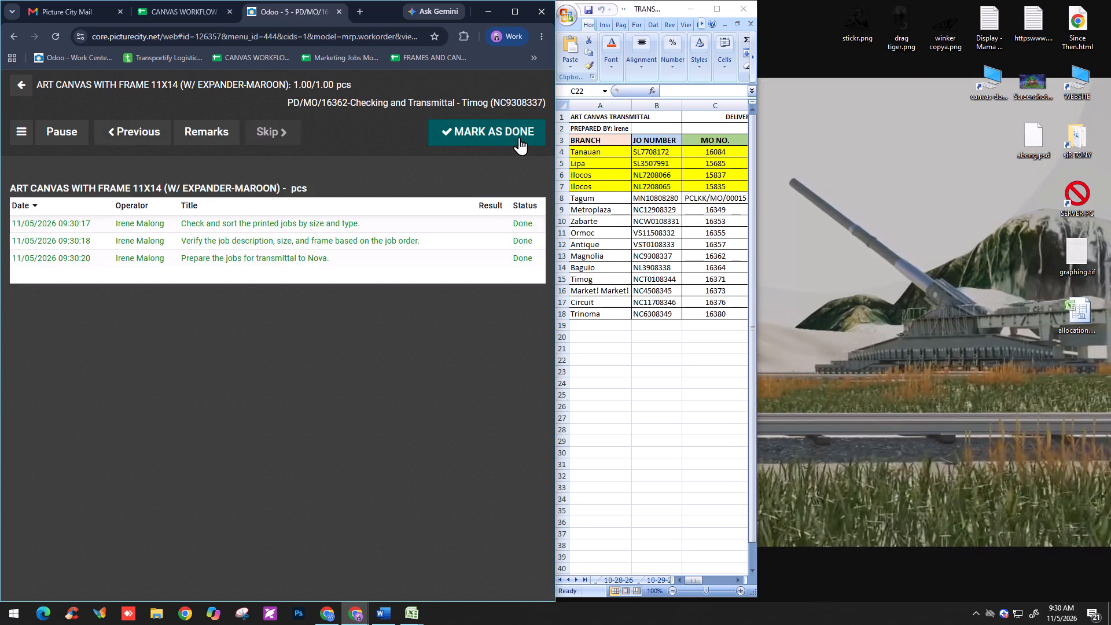
click(488, 138)
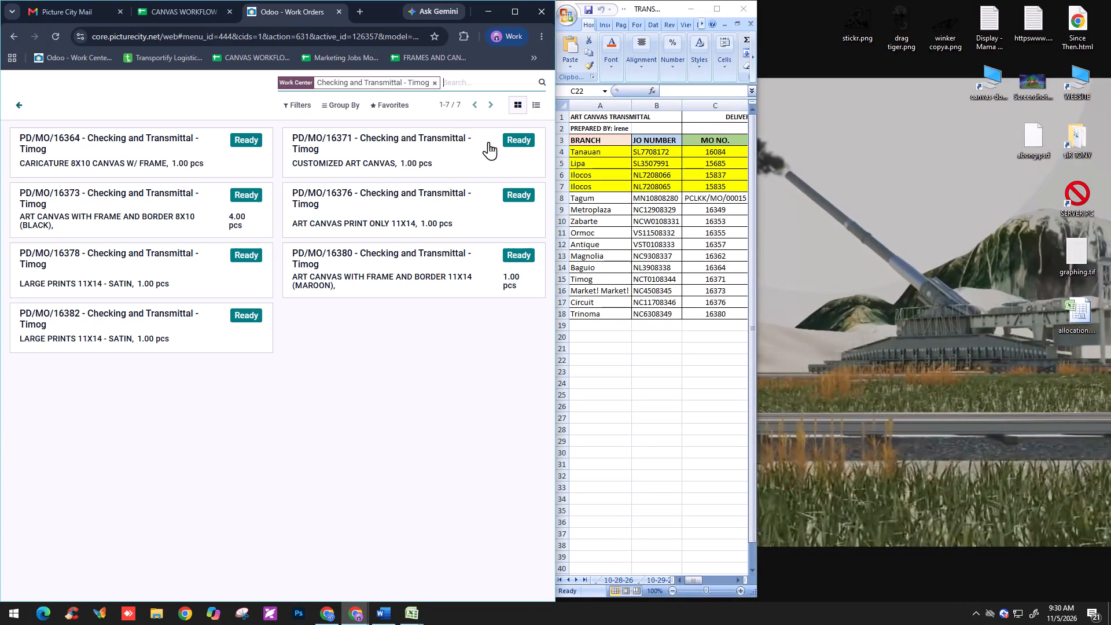
Open the Checking and Transmittal work order for PD/MO/16364, complete all its checks and mark it as done.
click(193, 167)
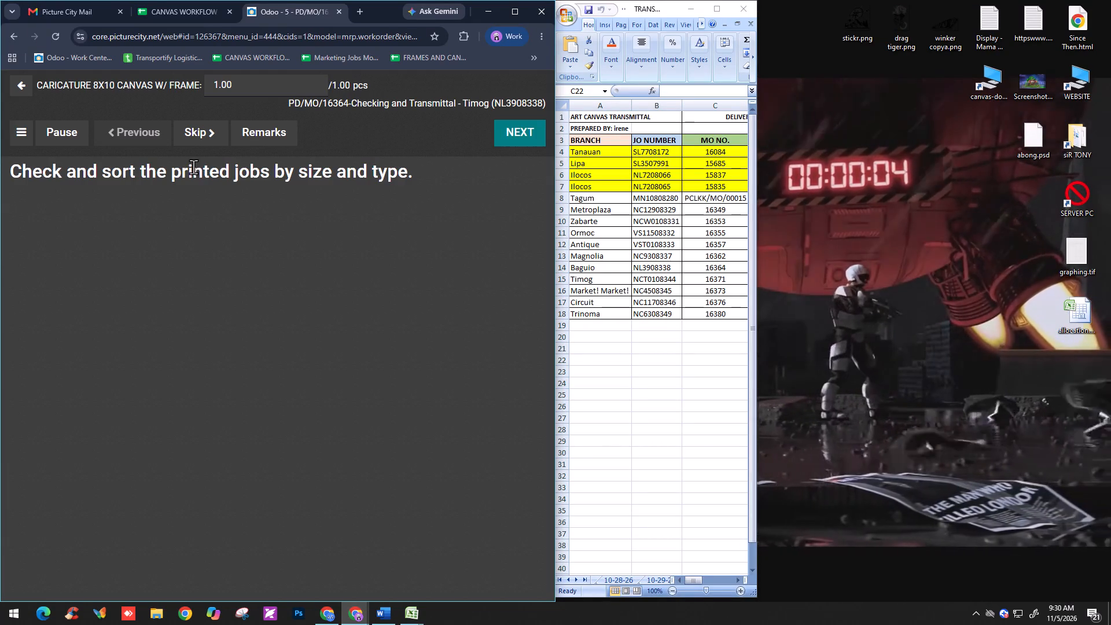
click(524, 134)
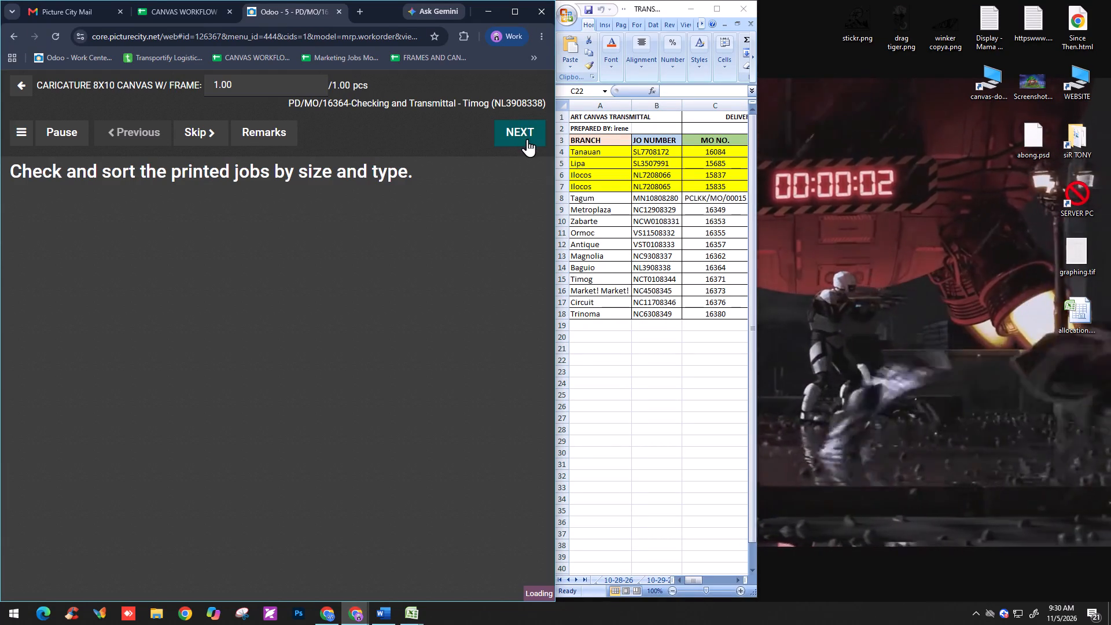
click(527, 139)
click(521, 119)
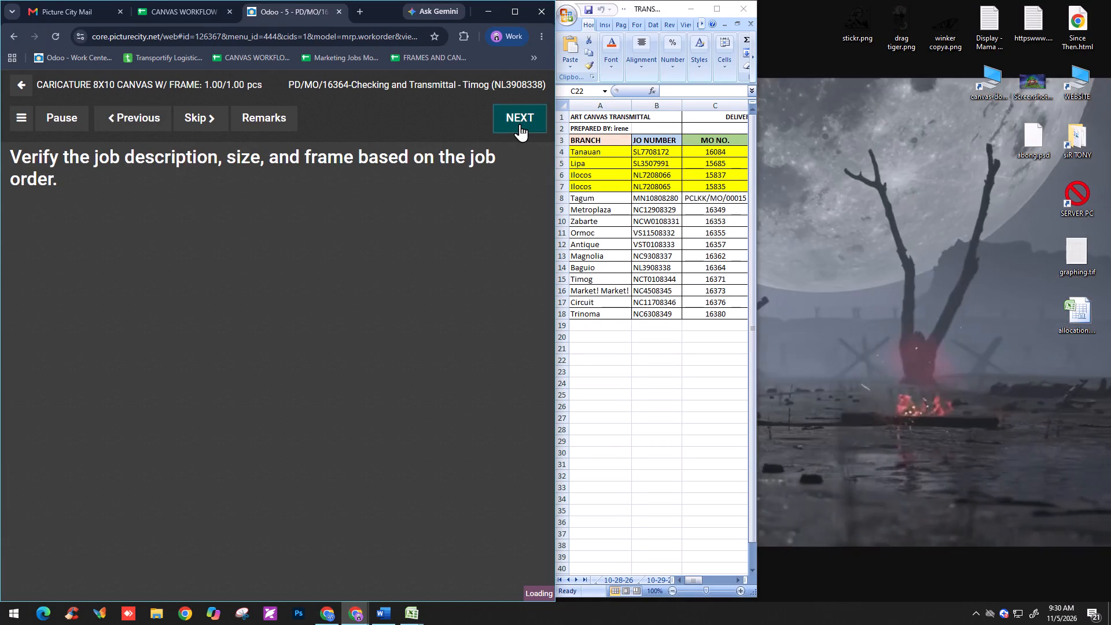
click(520, 124)
click(523, 122)
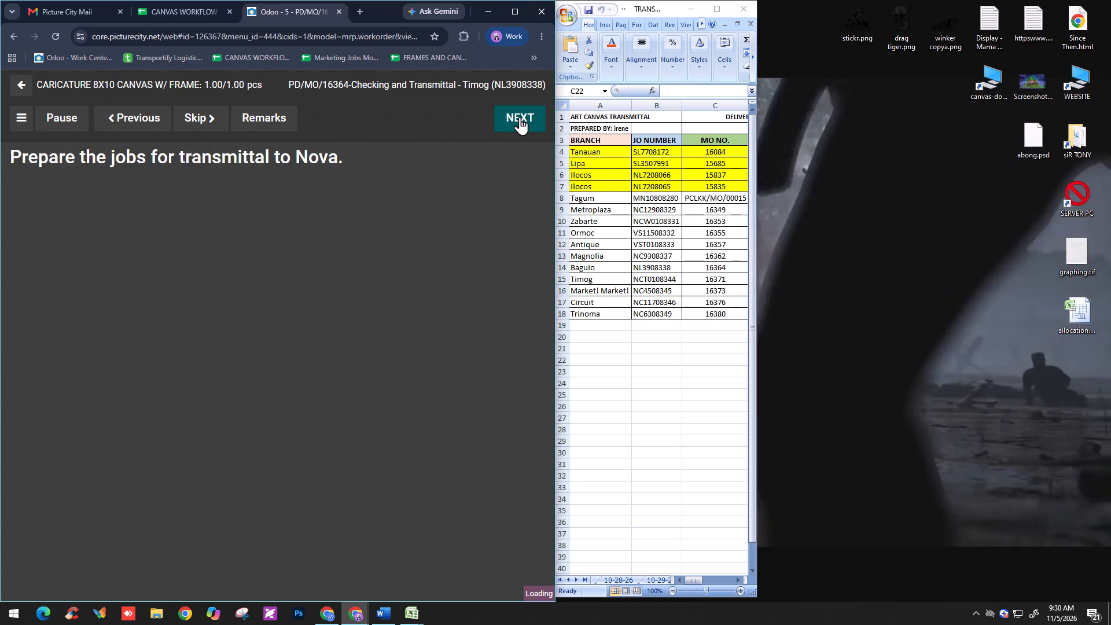
click(520, 117)
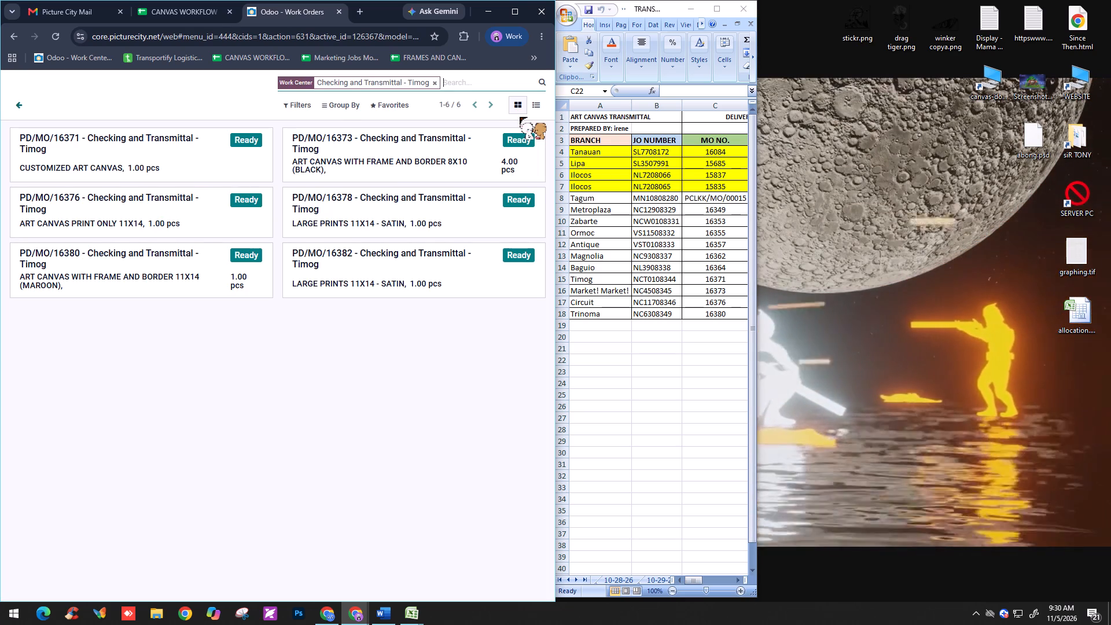
Open the Checking and Transmittal work order for PD/MO/16371, complete all its checks and mark it as done.
click(148, 166)
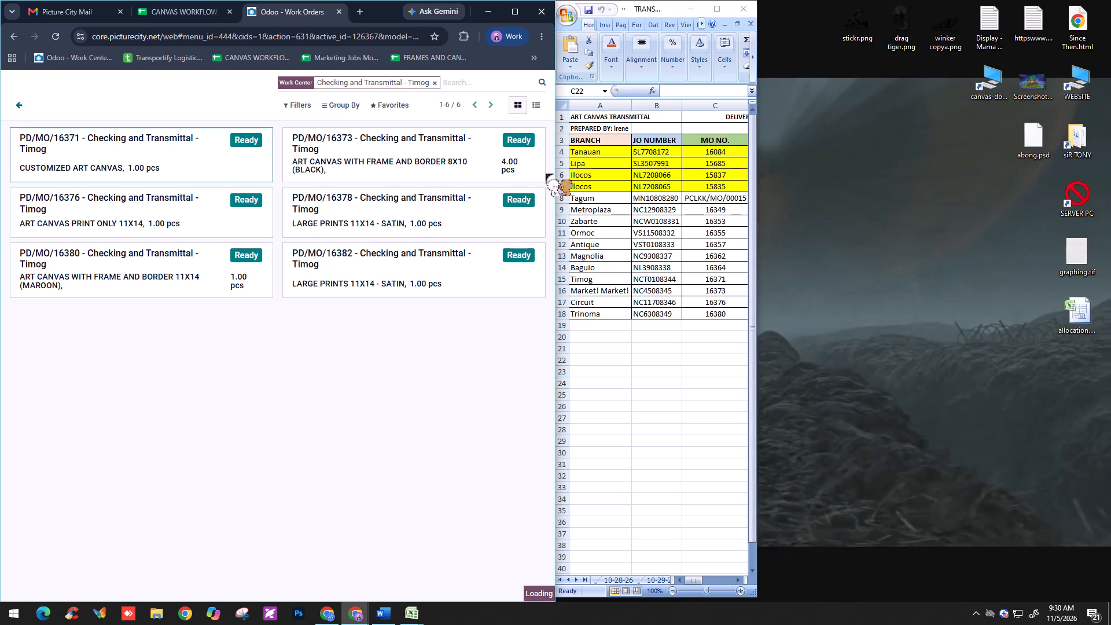
click(538, 130)
click(531, 130)
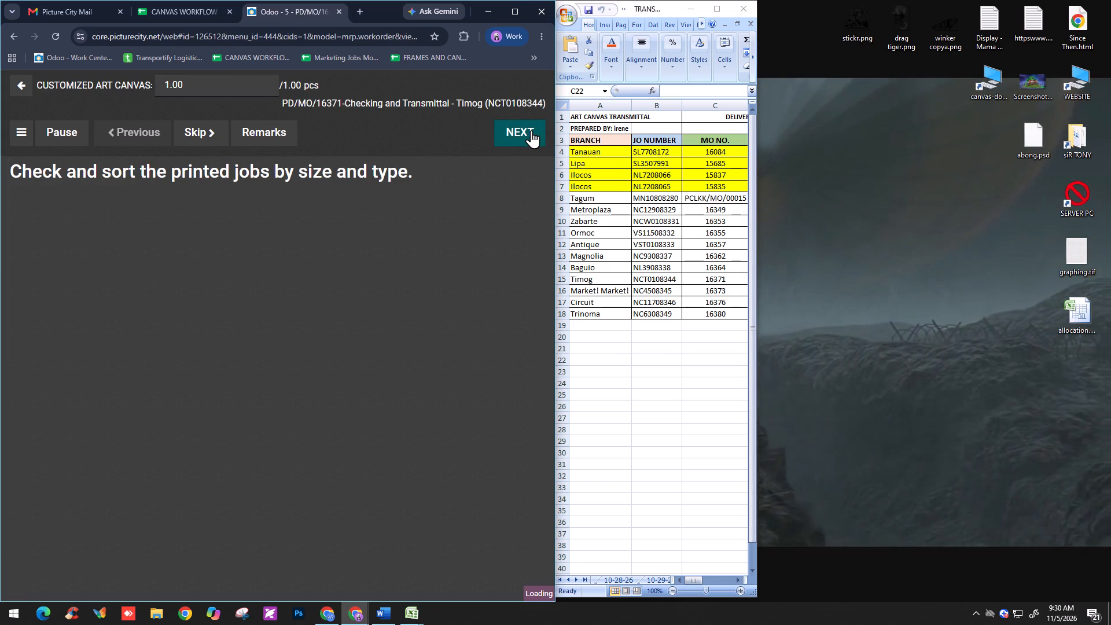
click(532, 131)
click(532, 131)
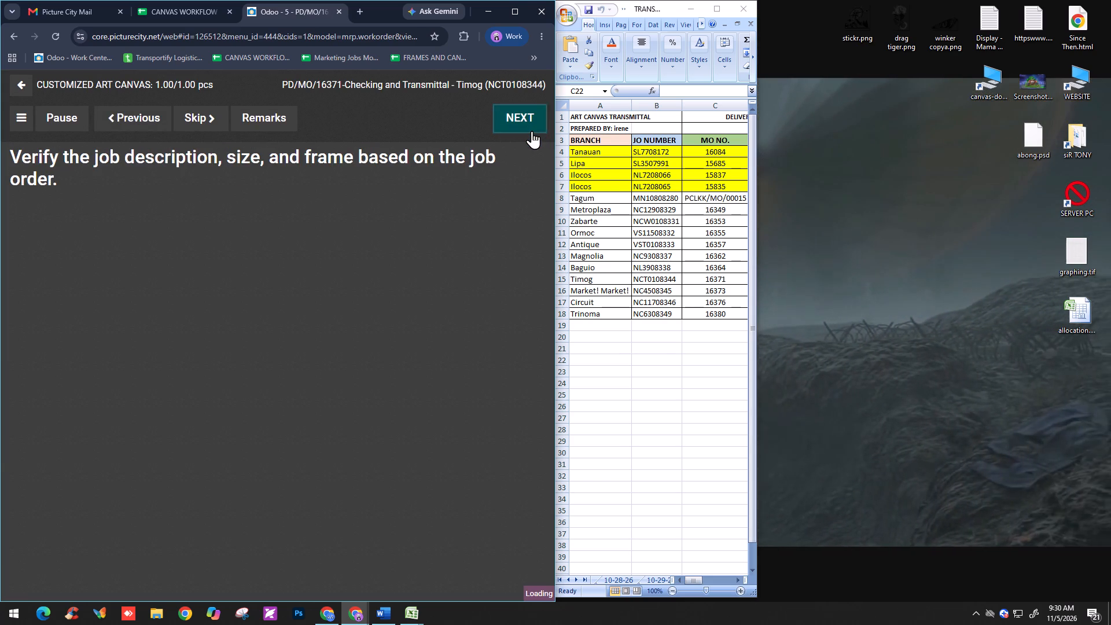
click(527, 122)
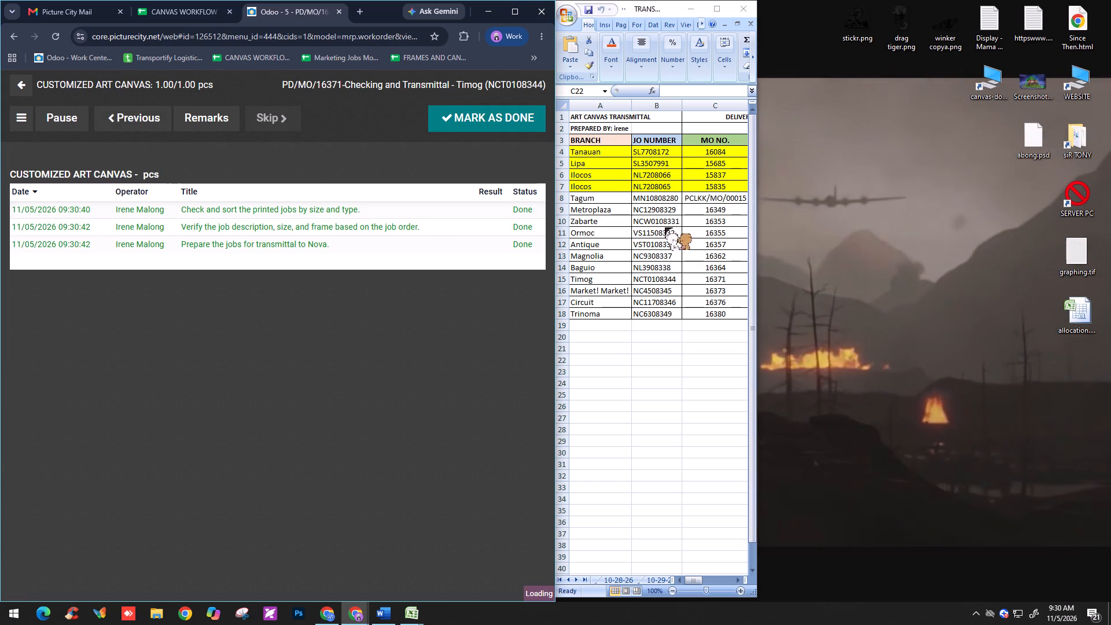
Open the Checking and Transmittal work order for PD/MO/16373, complete all its checks and mark it as done.
click(208, 156)
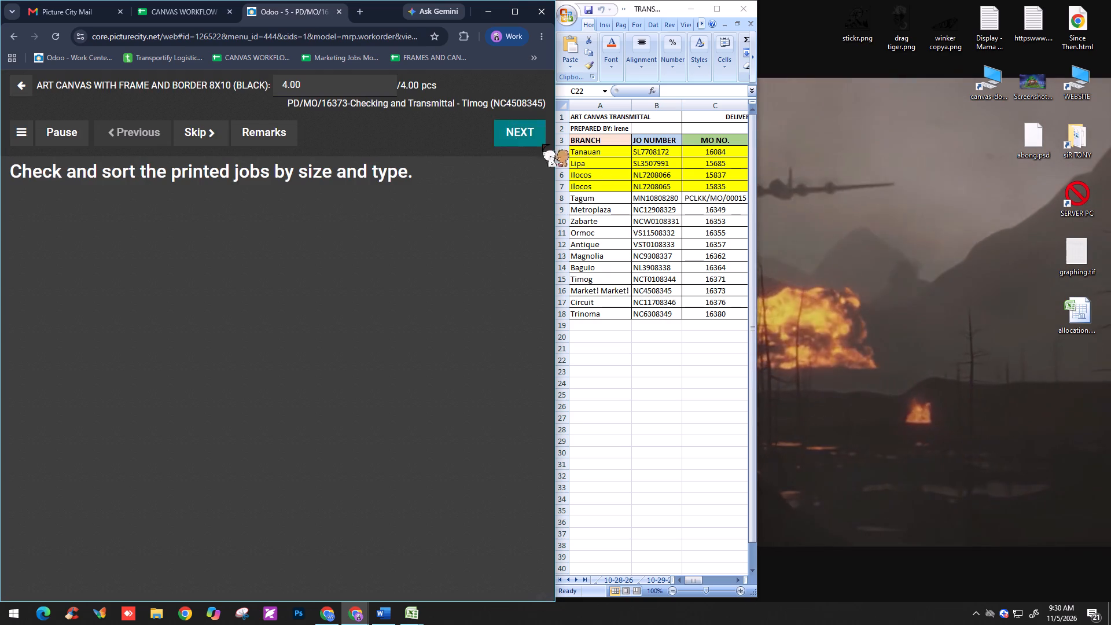
click(515, 137)
click(515, 137)
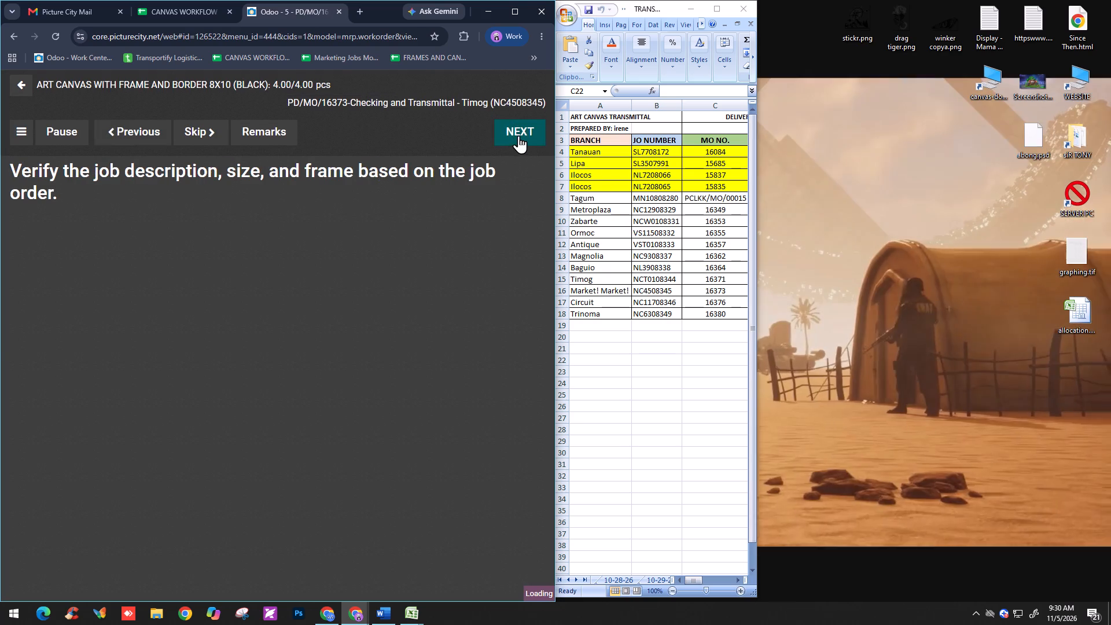
click(519, 134)
click(523, 128)
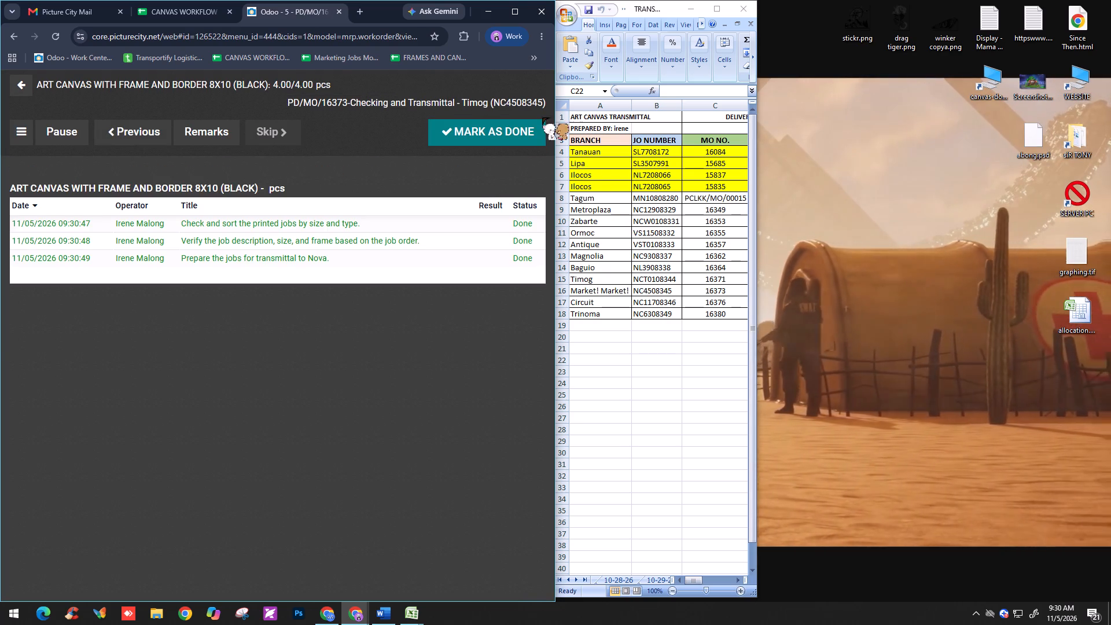
click(514, 131)
Open the Checking and Transmittal work order for PD/MO/16376, complete all its checks and mark it as done.
click(135, 146)
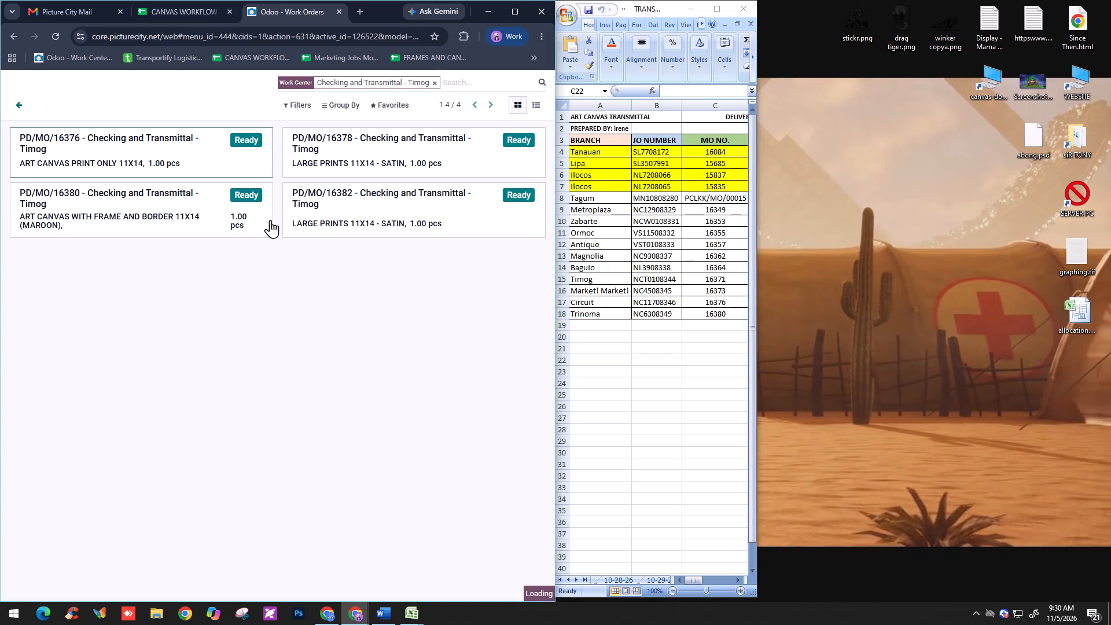
click(506, 144)
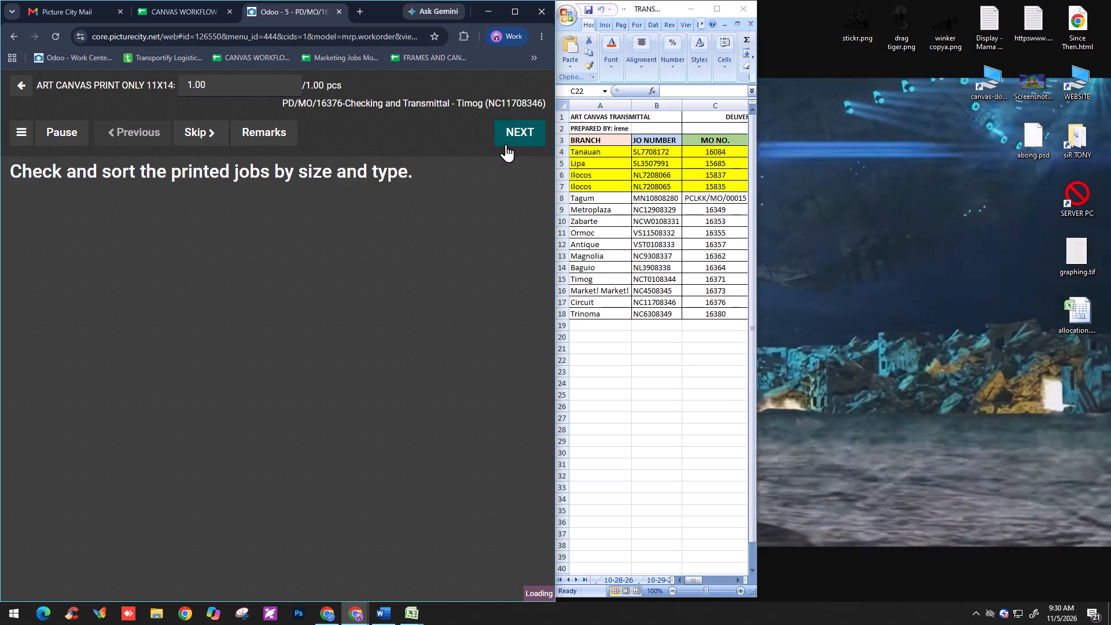
click(537, 122)
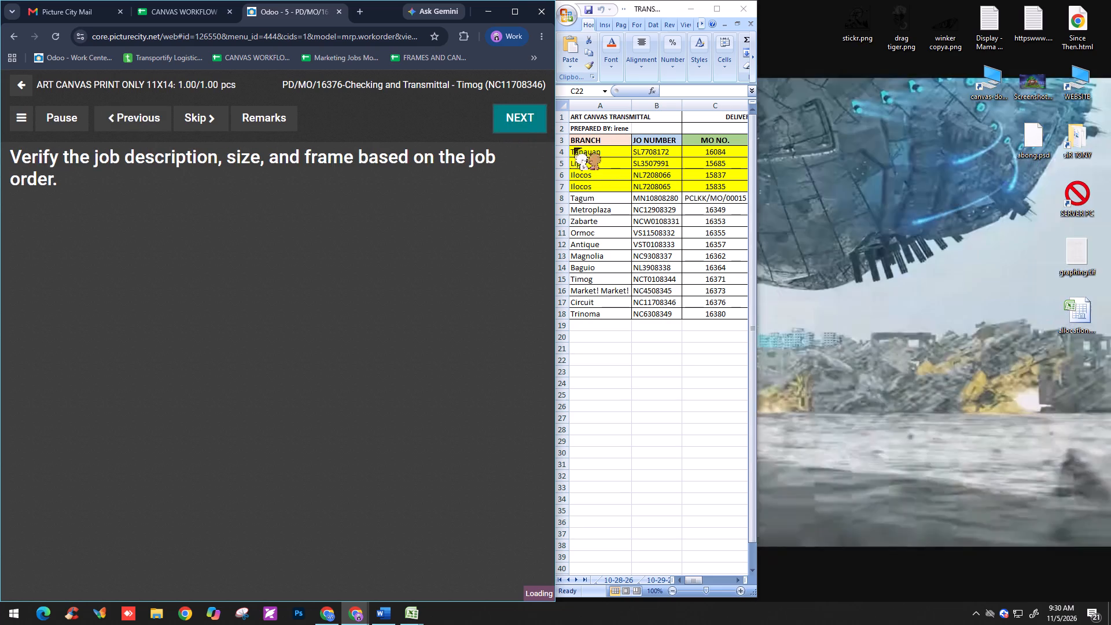
click(535, 123)
click(535, 123)
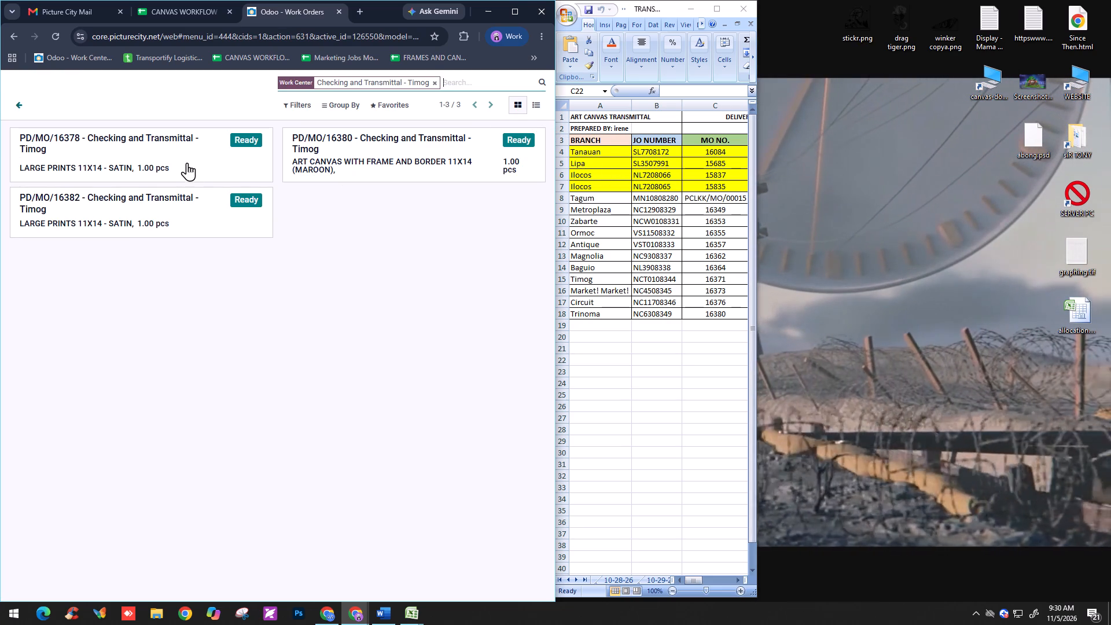
Open the Checking and Transmittal work order for PD/MO/16378, complete all its checks and mark it as done.
click(187, 157)
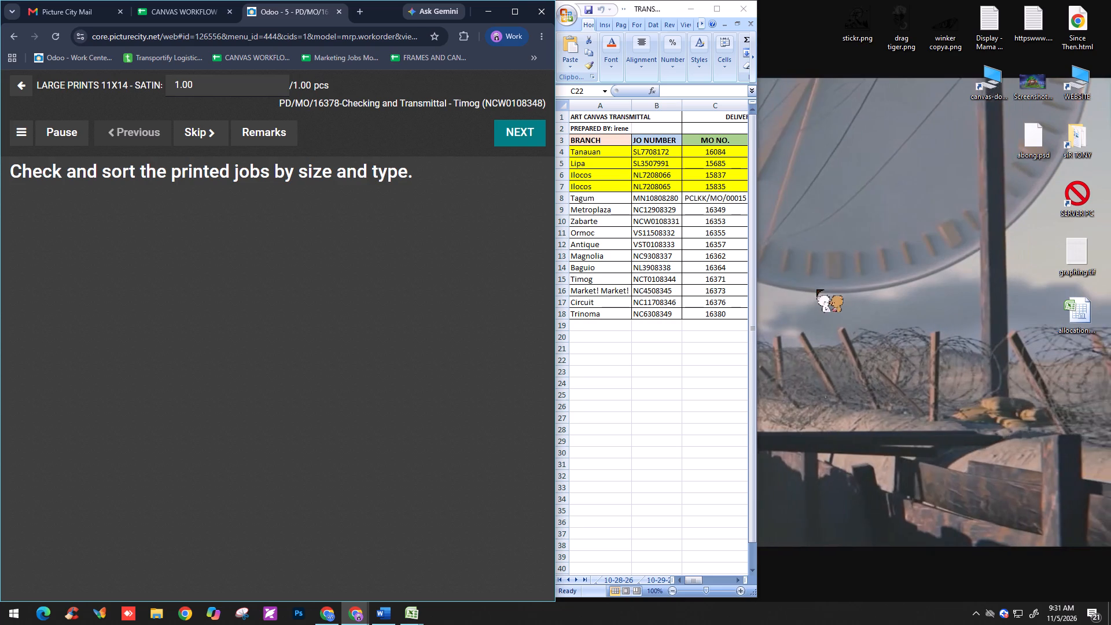
click(515, 135)
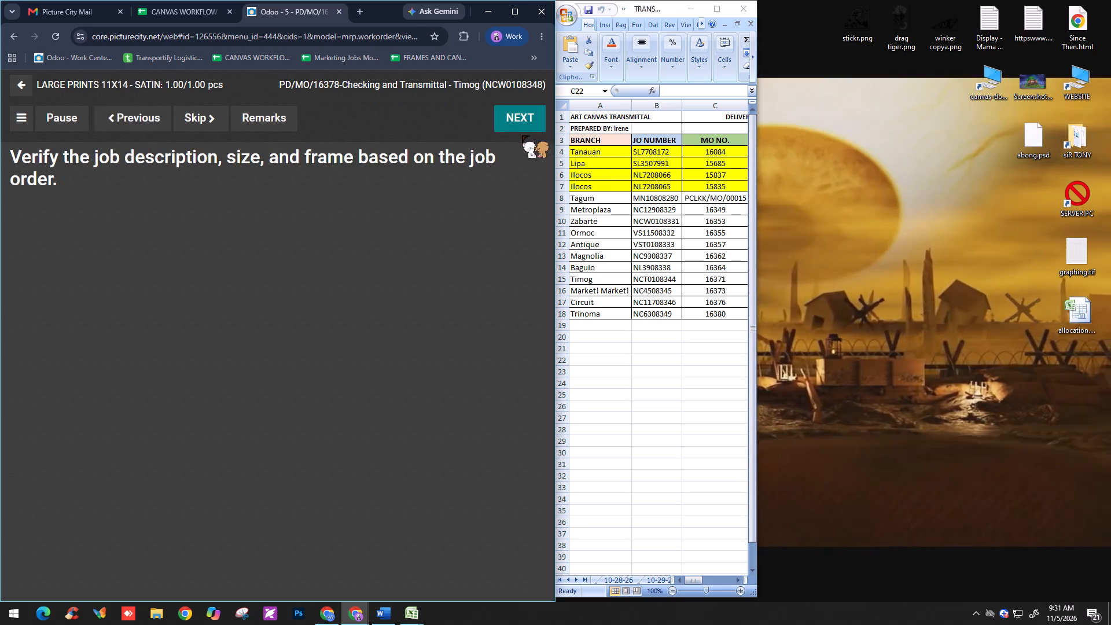
click(525, 134)
click(527, 123)
click(527, 123)
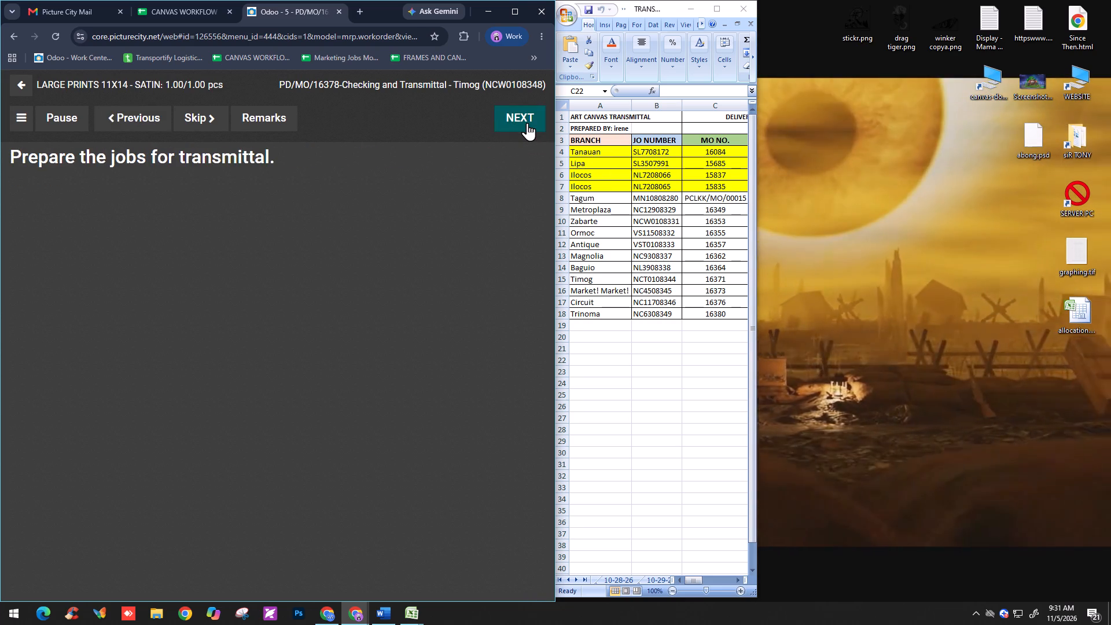
click(527, 123)
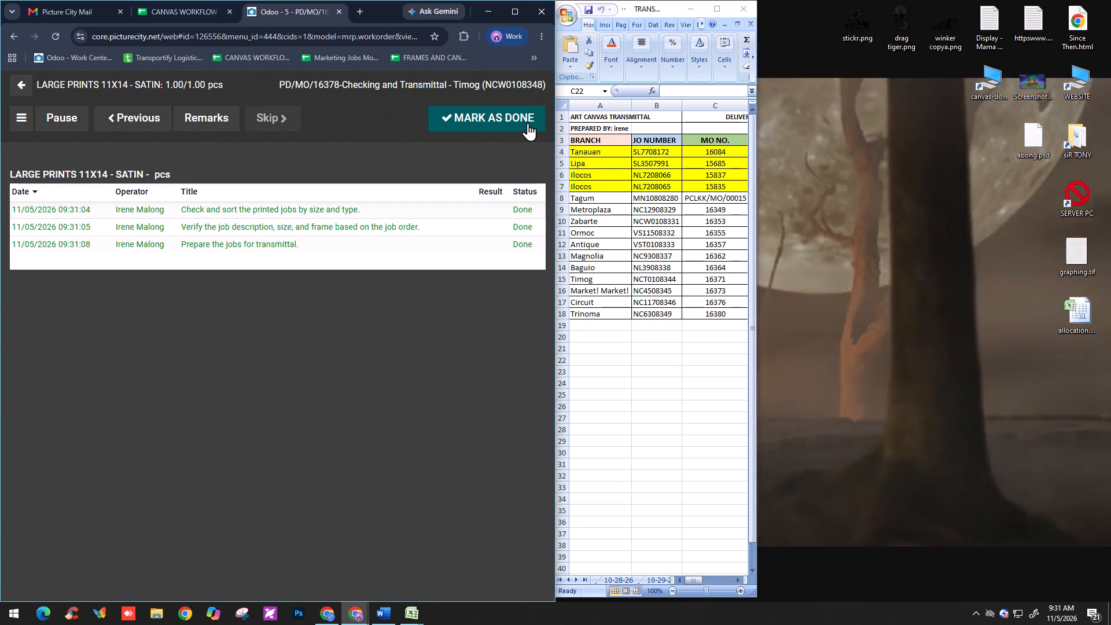
click(528, 123)
Open the Checking and Transmittal work order for PD/MO/16380, complete all its checks and mark it as done.
click(172, 144)
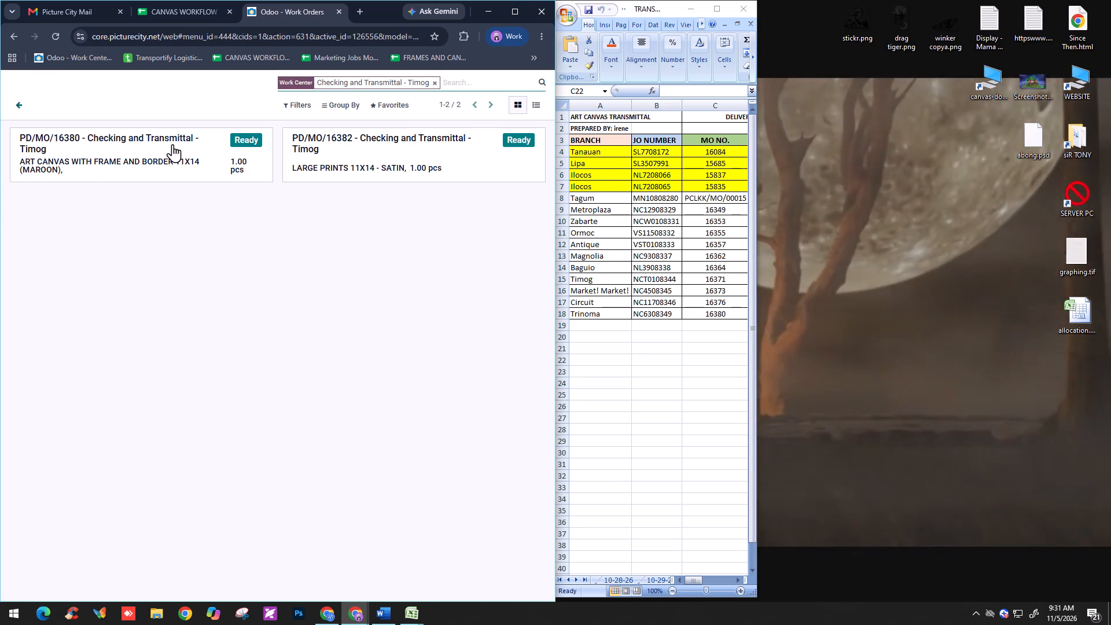
click(531, 127)
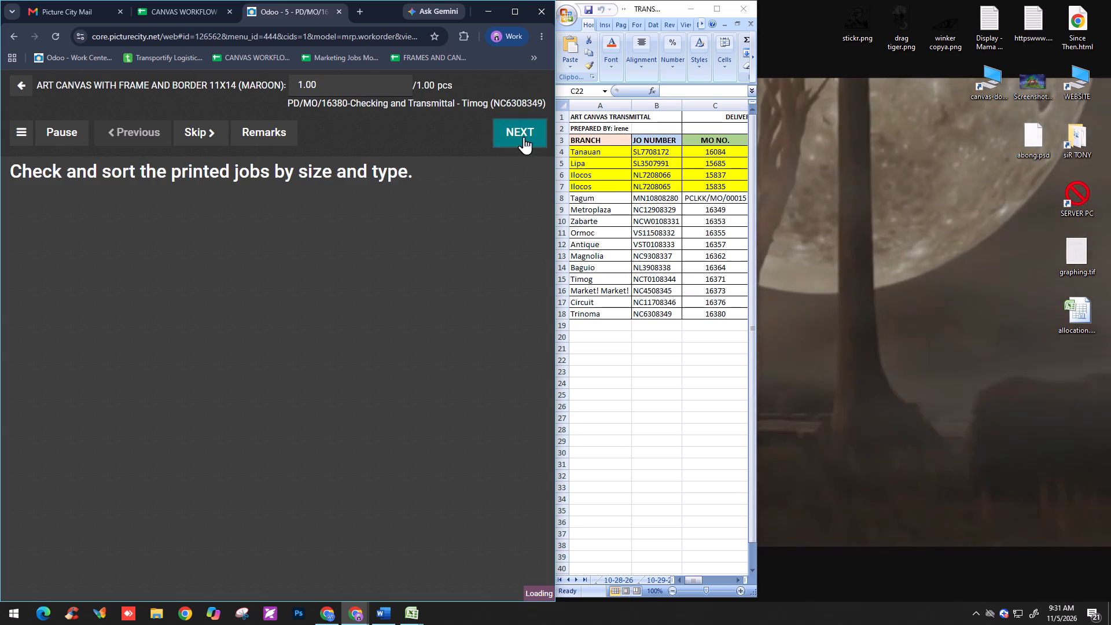
click(522, 127)
click(523, 126)
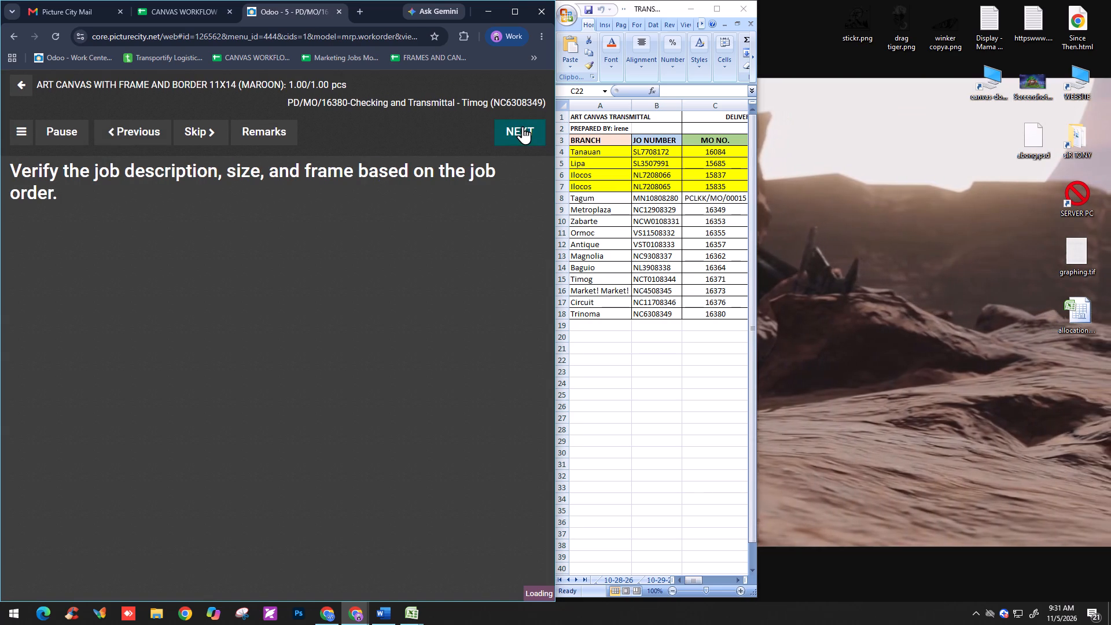
click(523, 126)
click(519, 134)
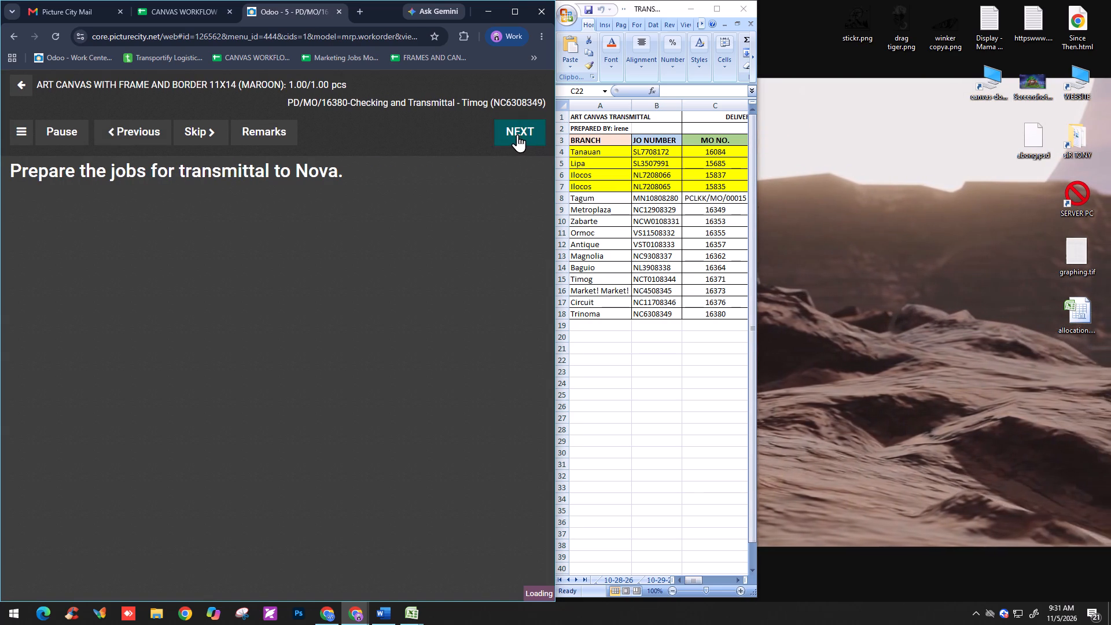
click(461, 139)
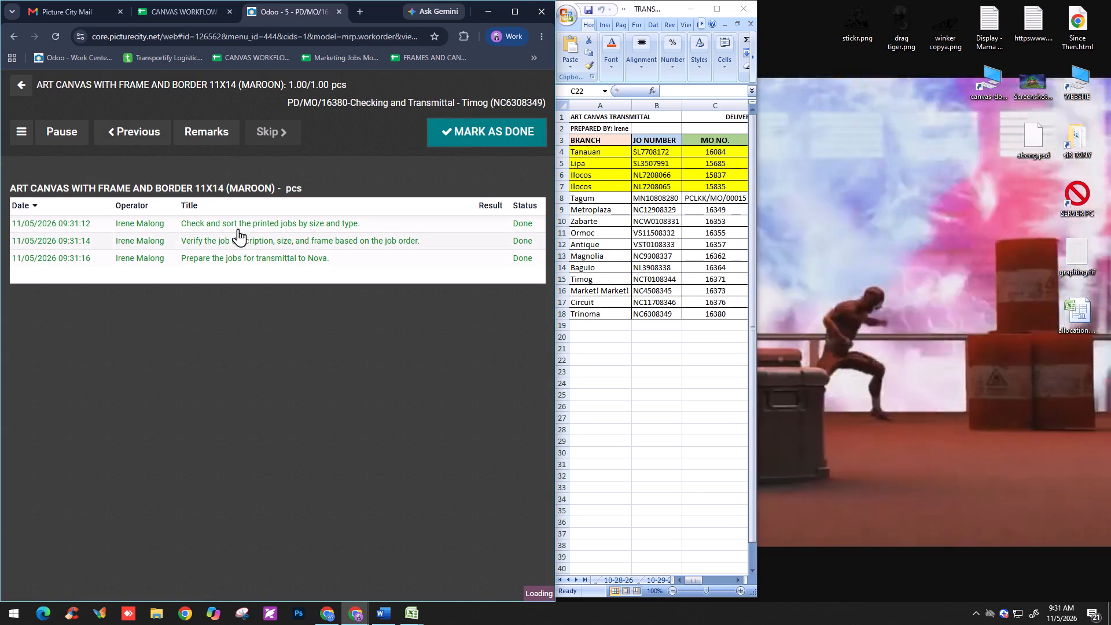
Open the Checking and Transmittal work order for PD/MO/16382, complete all its checks and mark it as done.
click(177, 148)
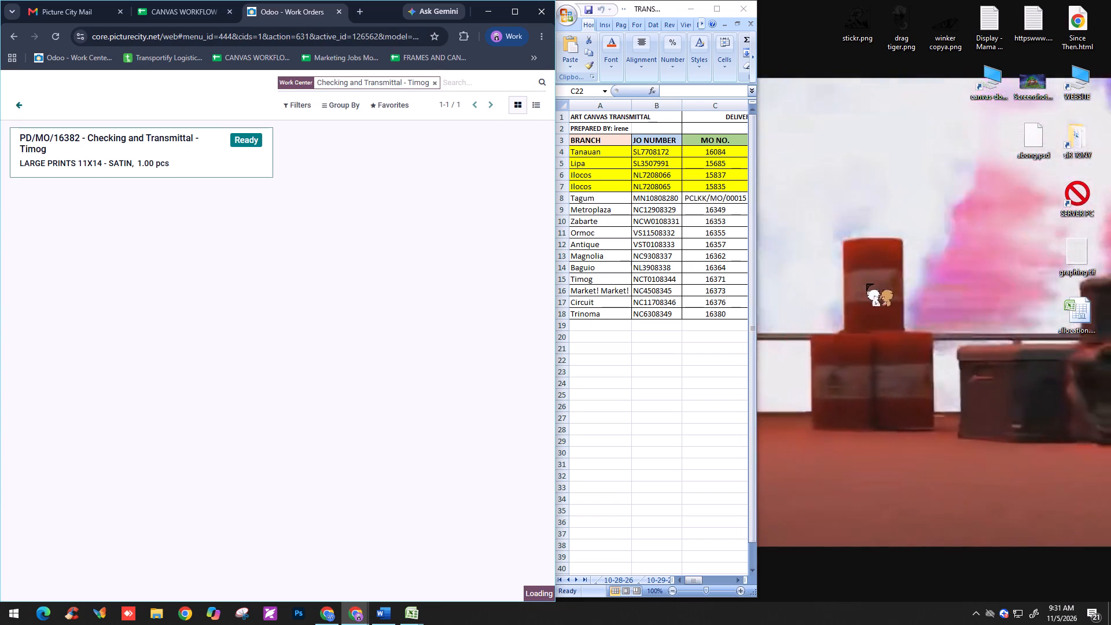
click(531, 133)
click(516, 135)
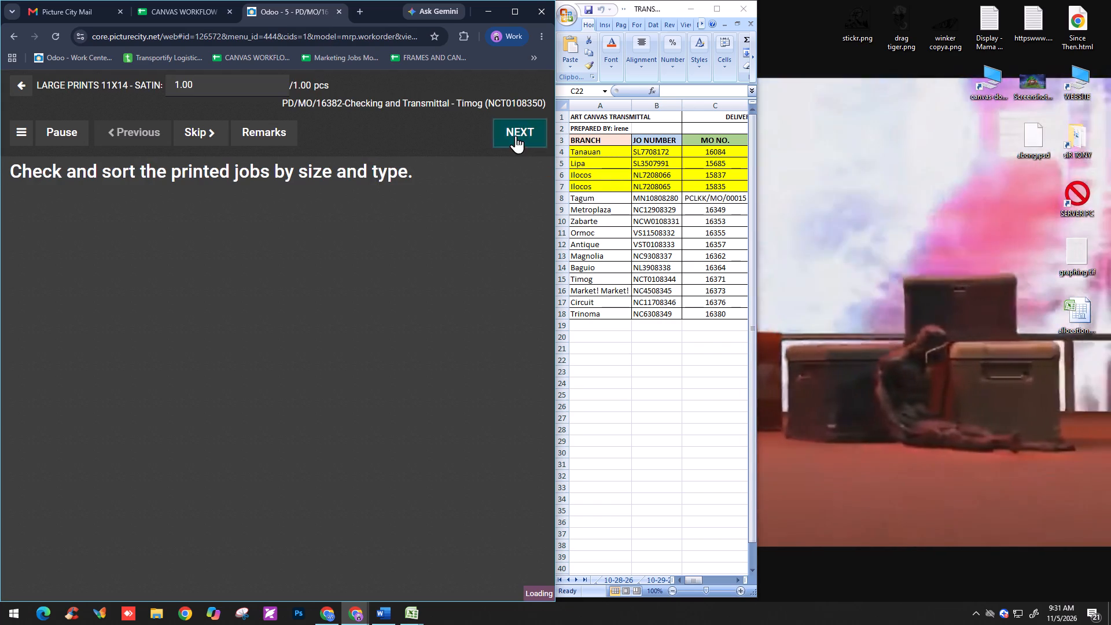
click(522, 121)
click(524, 122)
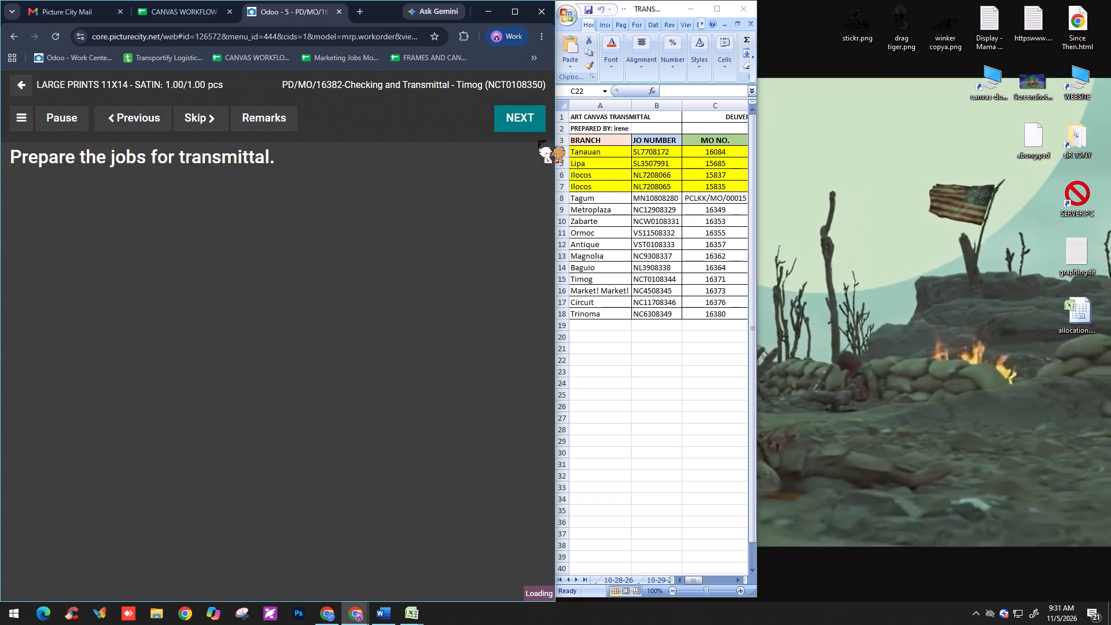
click(527, 122)
click(505, 107)
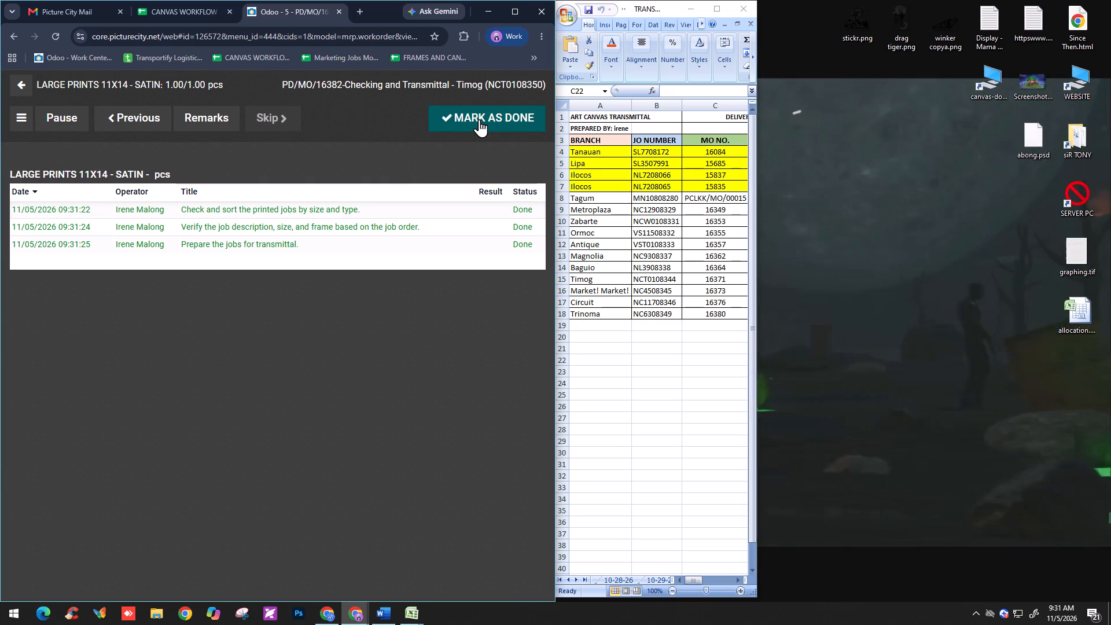
click(488, 119)
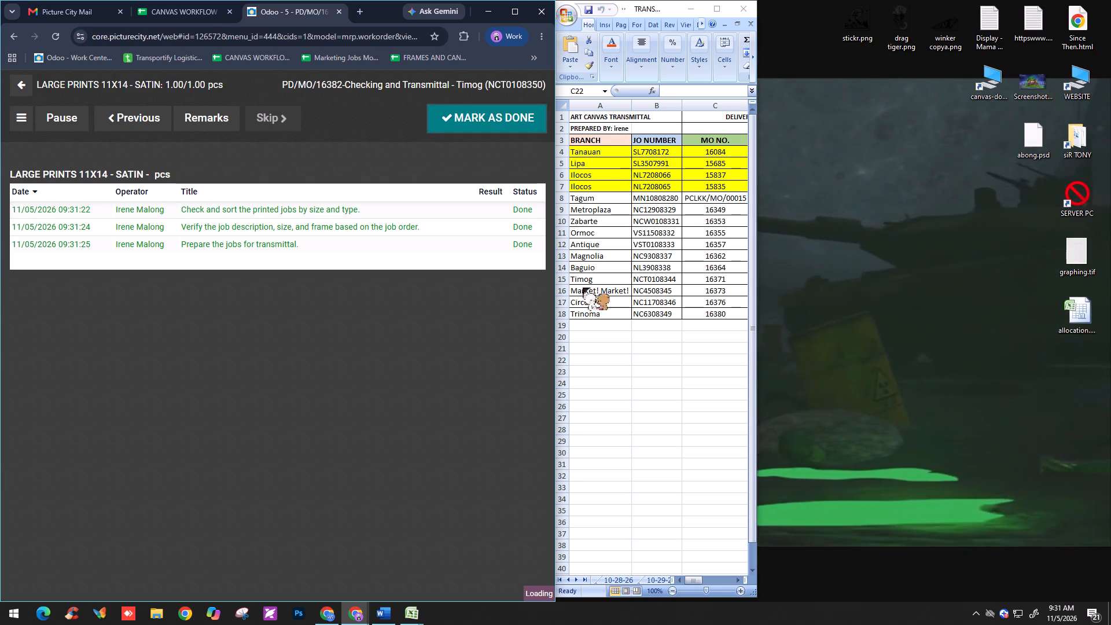
Return from the Checking and Transmittal - Timog work orders to the Work Centers Overview.
click(25, 106)
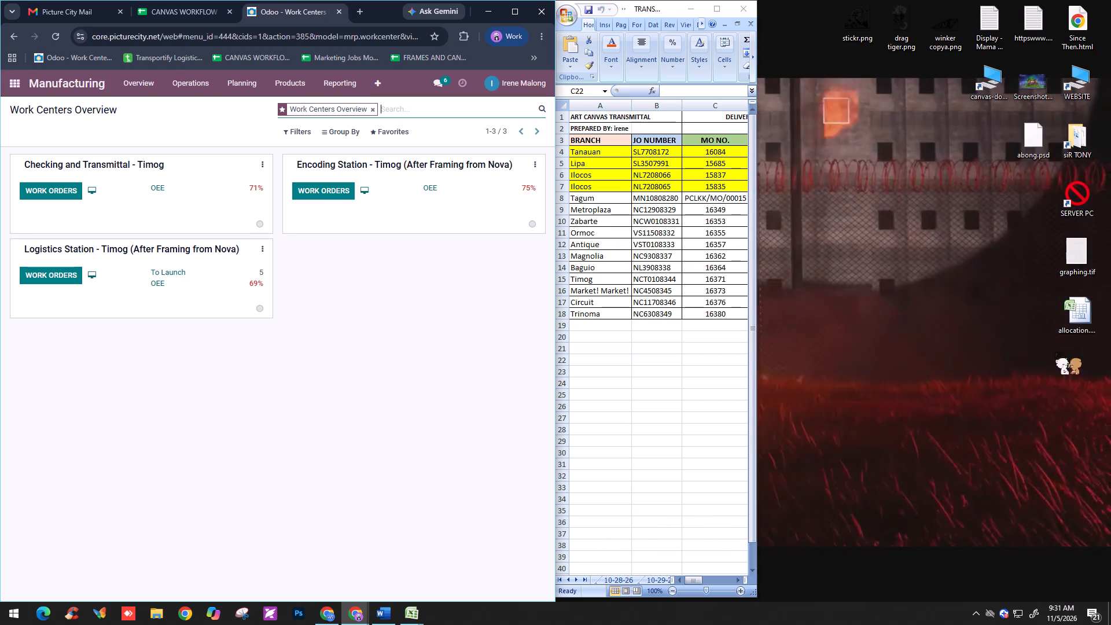
Open the Logistics Station - Timog work order for PD/MO/16138, complete the delivery scheduling check, mark it as done and close the MO.
click(423, 326)
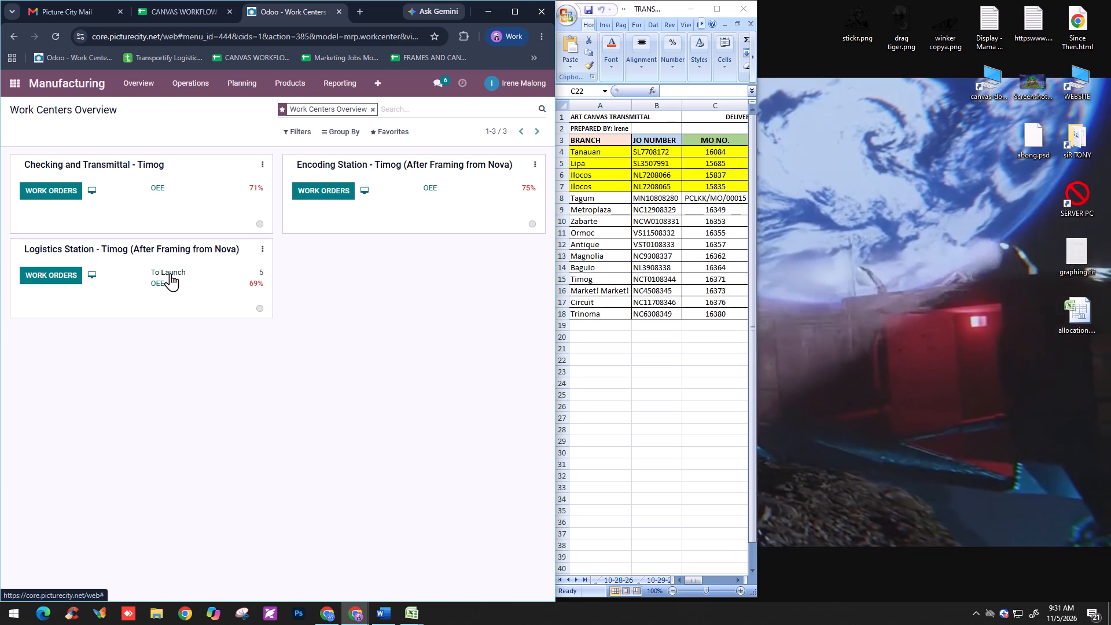
click(170, 273)
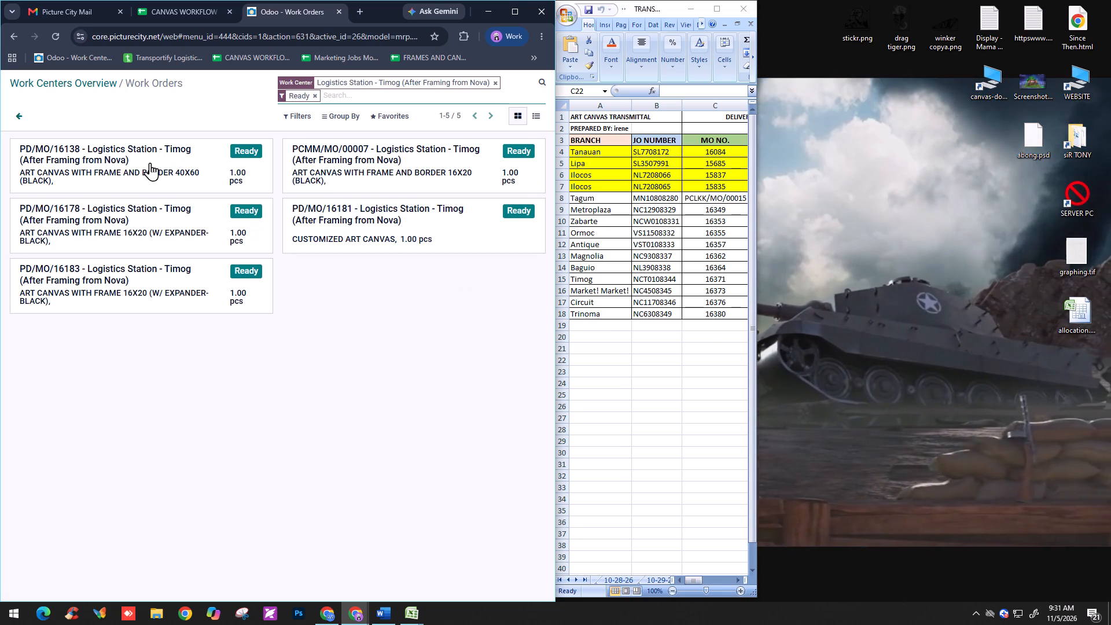
click(150, 163)
click(529, 131)
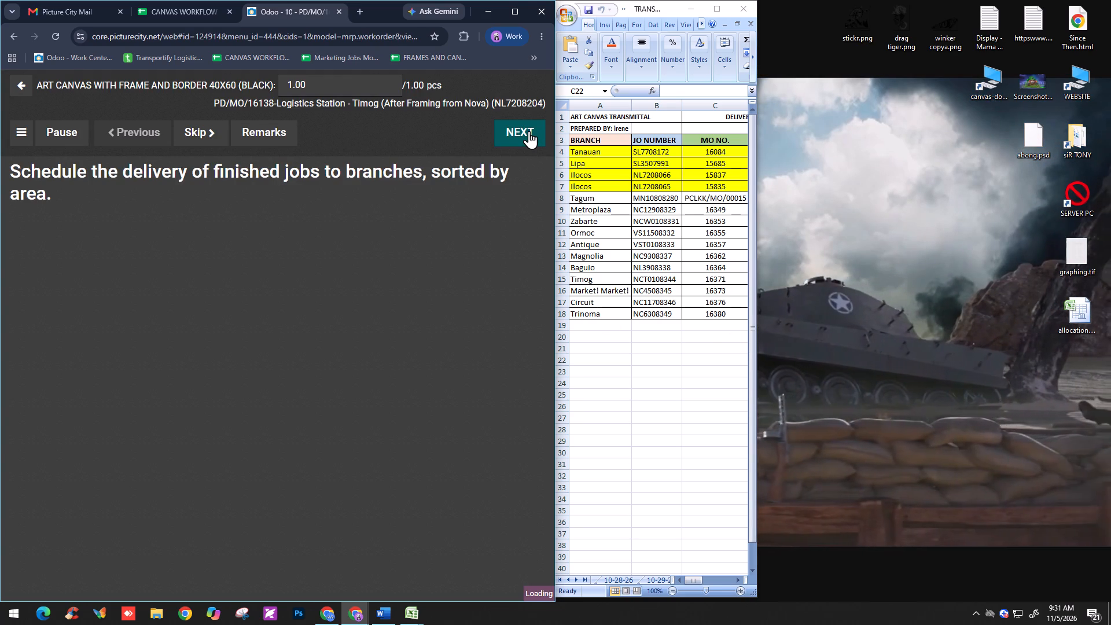
click(529, 131)
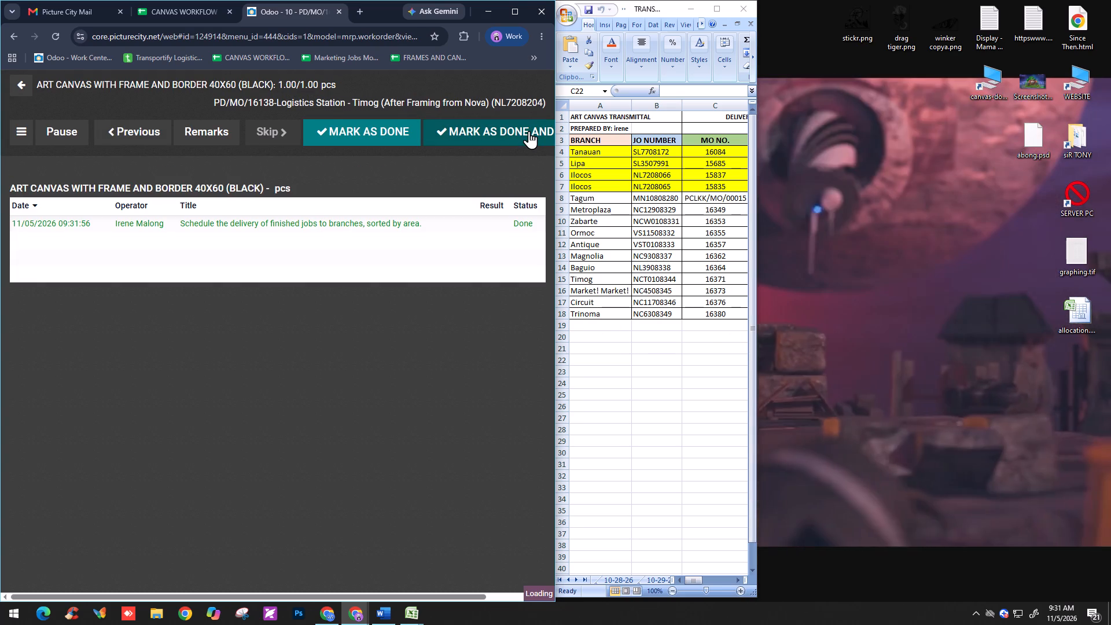
click(529, 131)
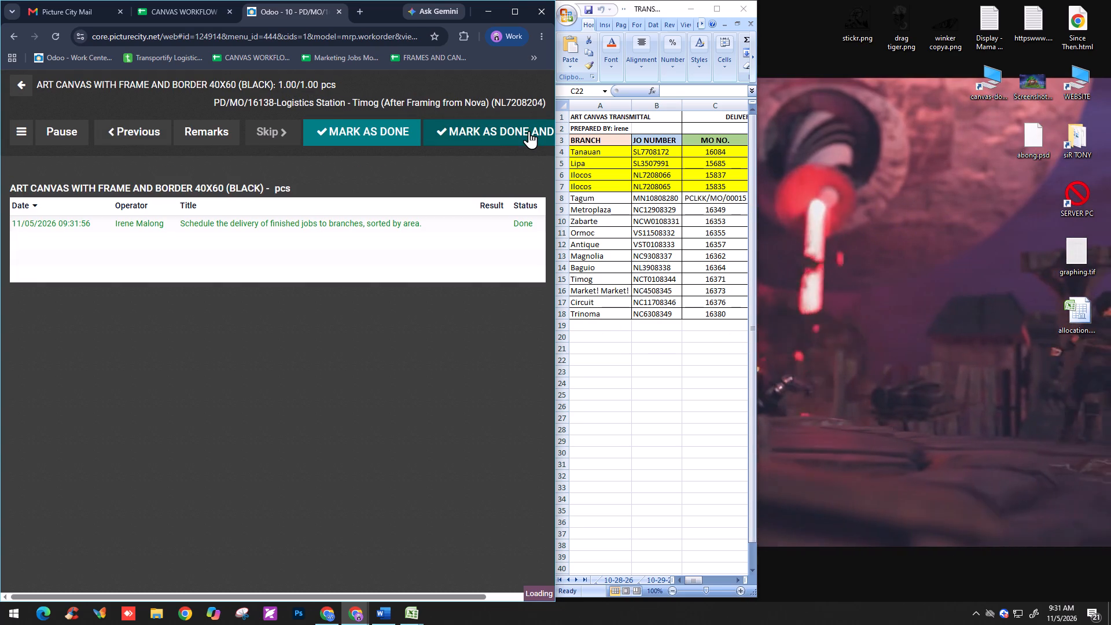
click(529, 131)
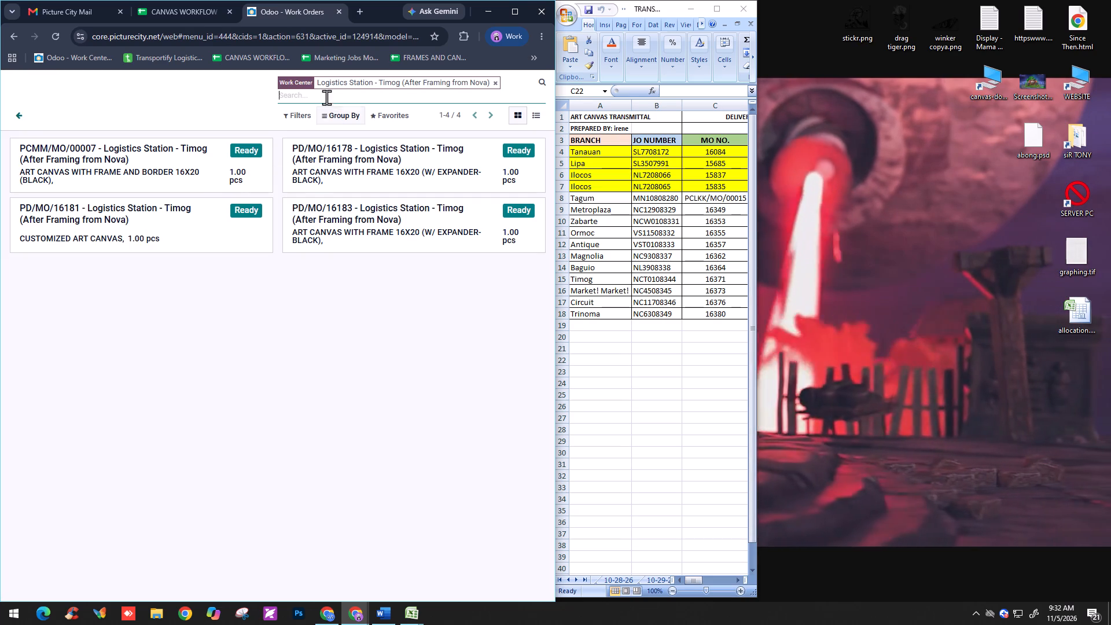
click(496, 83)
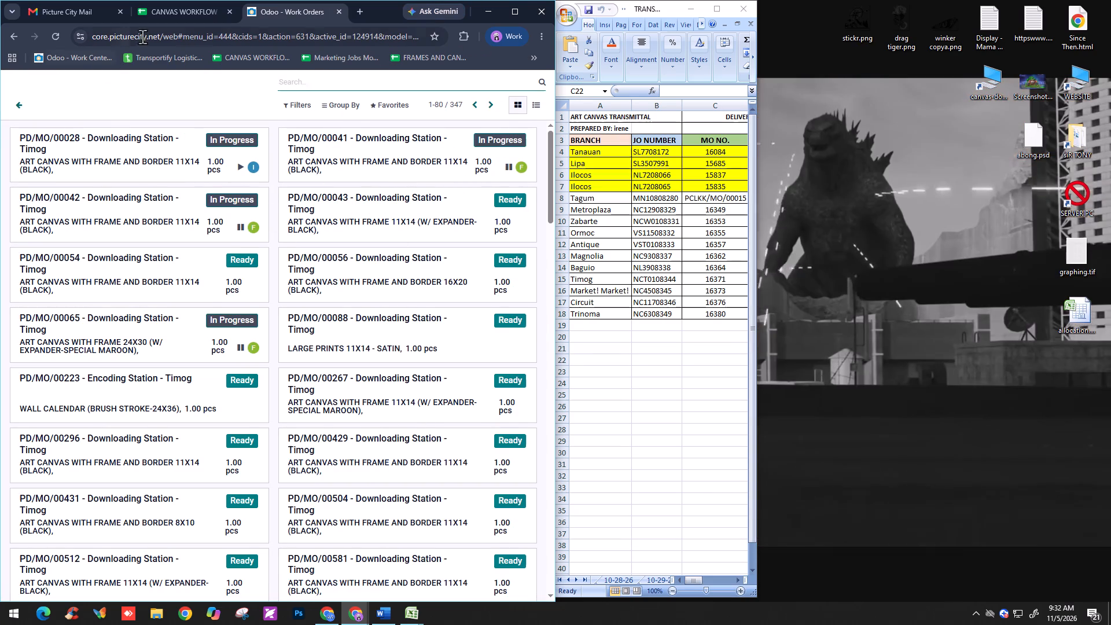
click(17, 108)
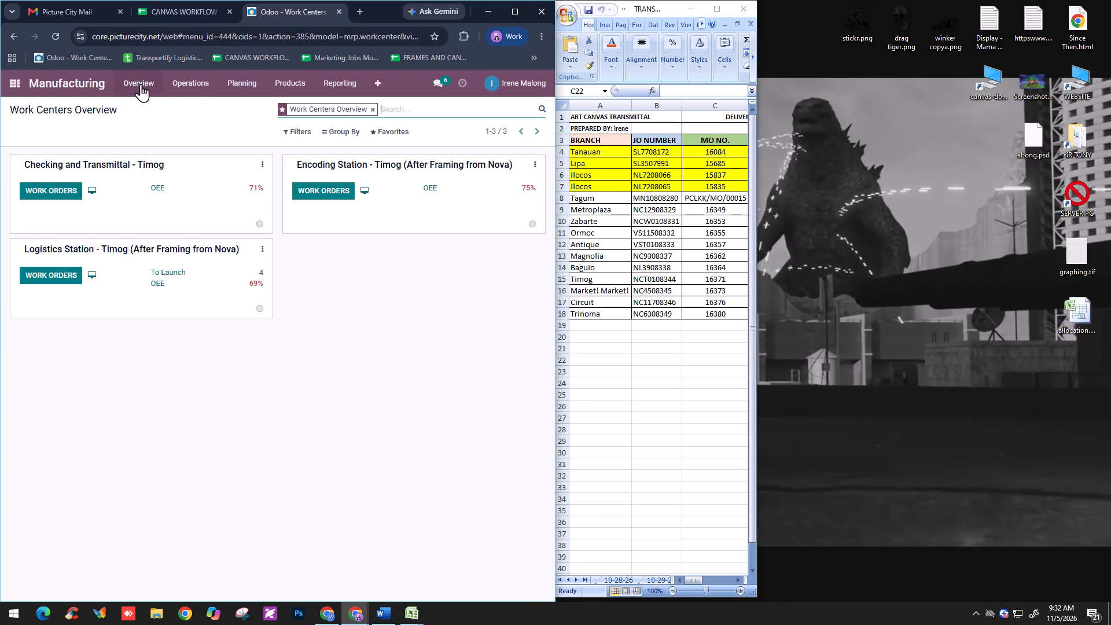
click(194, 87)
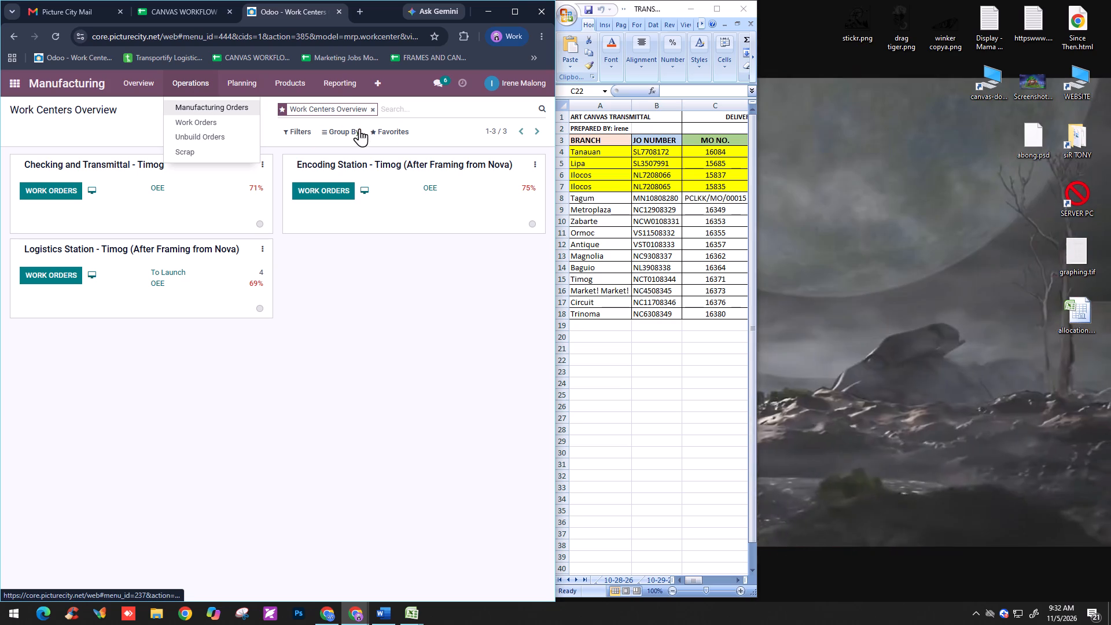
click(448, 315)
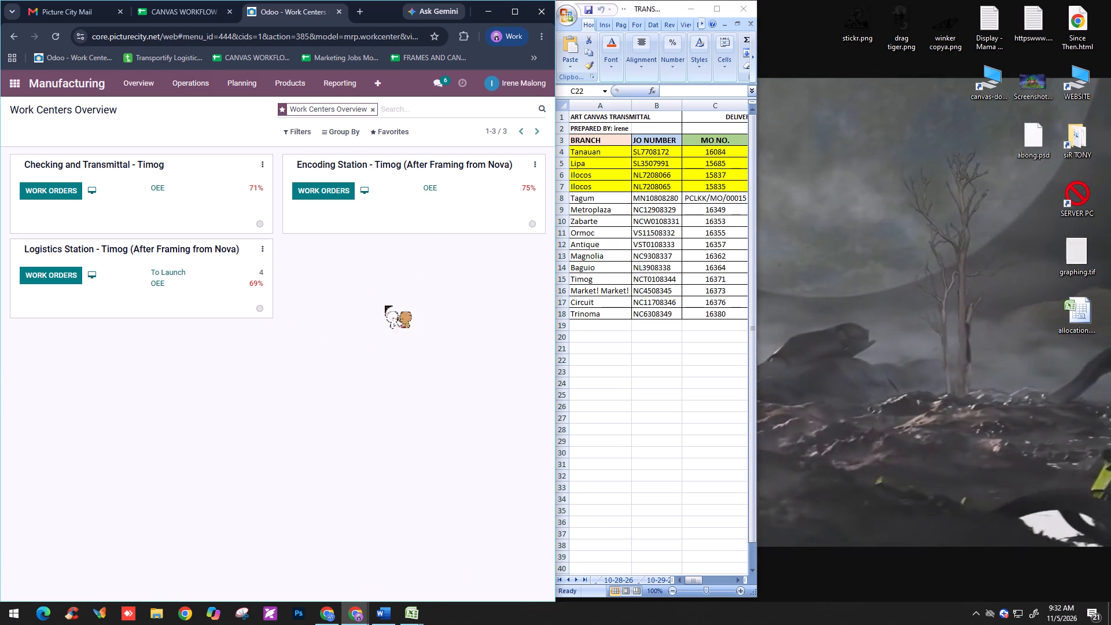
Open the Logistics Station - Timog work order for PCMM/MO/00007, complete the delivery scheduling check, mark it as done and close the MO.
click(169, 272)
click(177, 174)
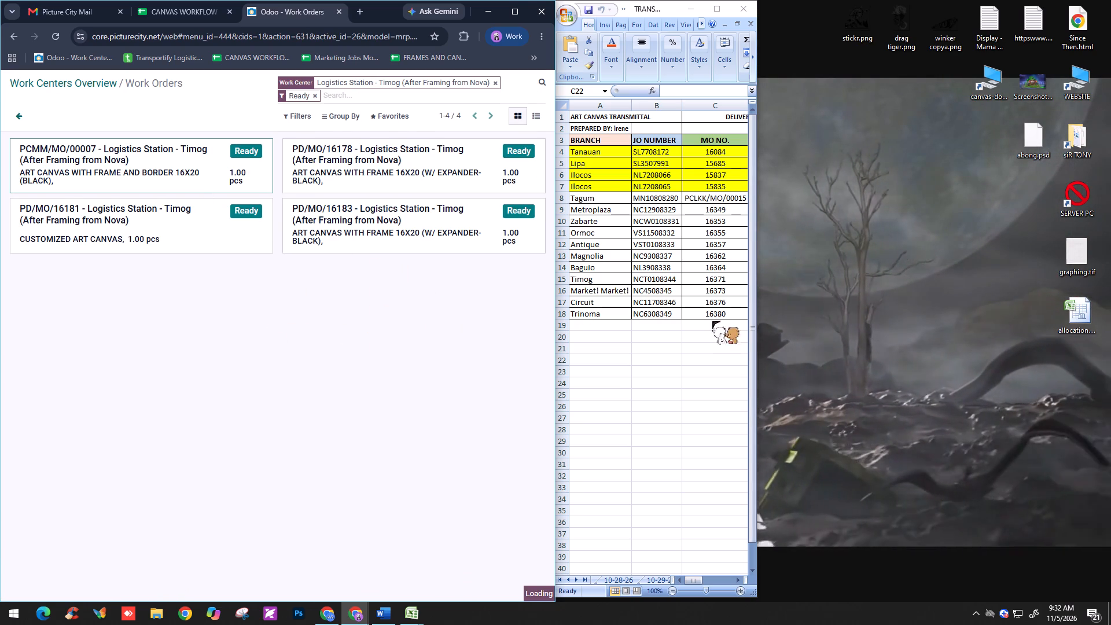
click(527, 132)
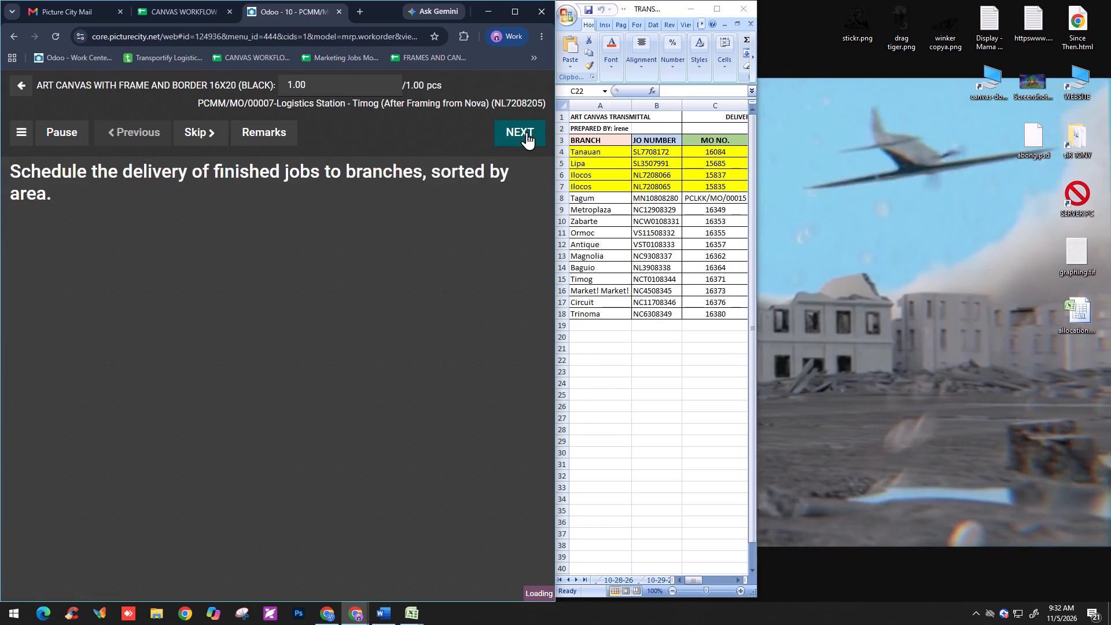
click(527, 132)
click(527, 132)
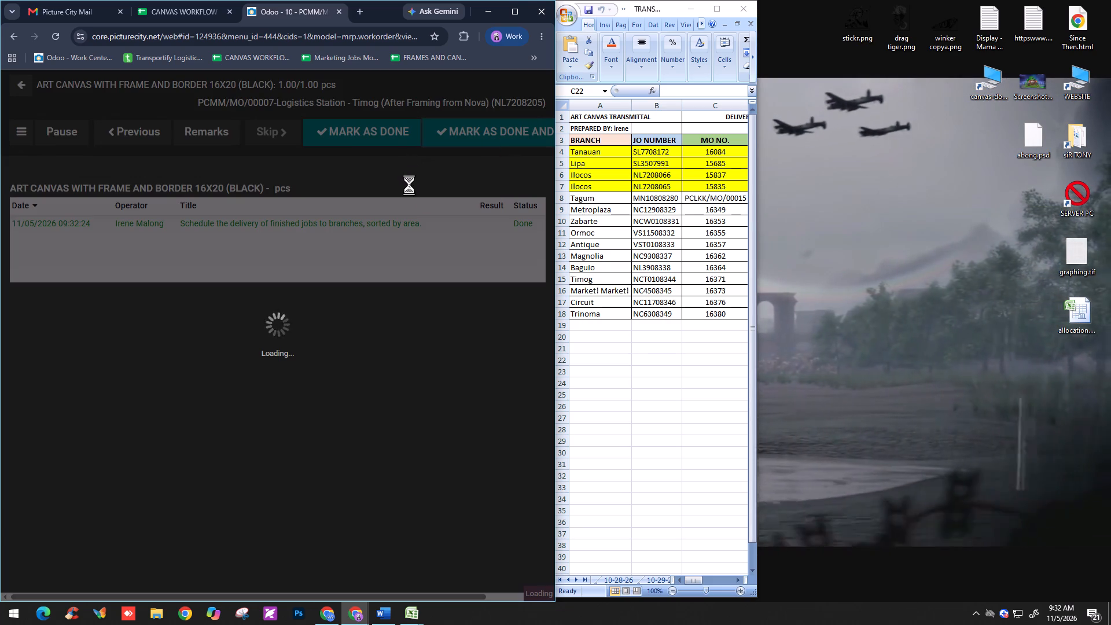
Open the Logistics Station - Timog work order for PD/MO/16178, complete the delivery scheduling check, mark it as done and close the MO.
click(208, 168)
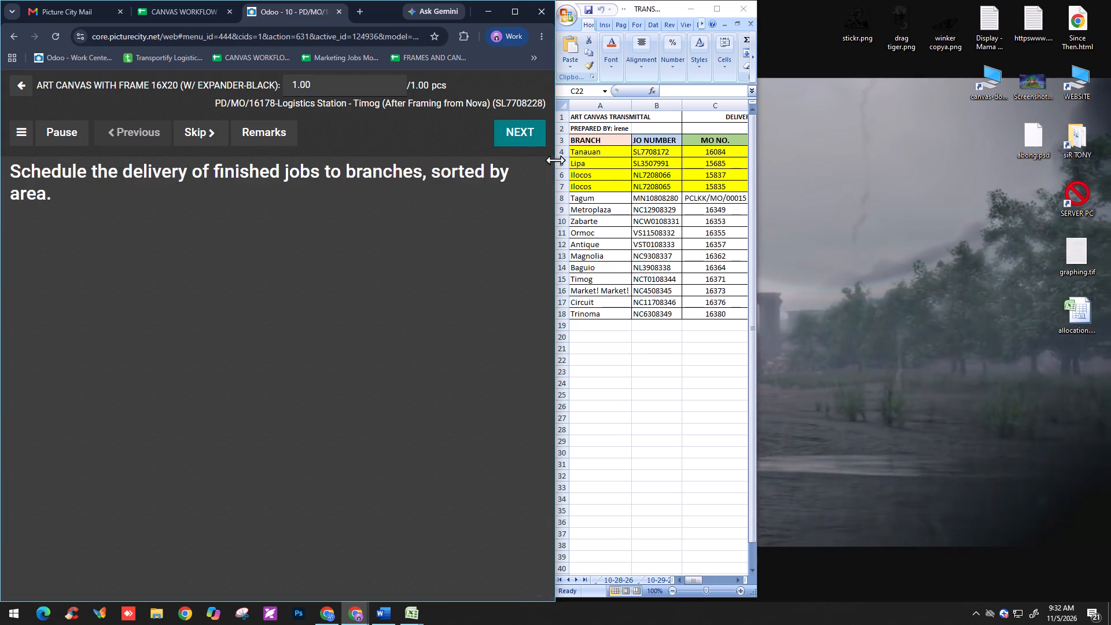
click(528, 131)
click(529, 128)
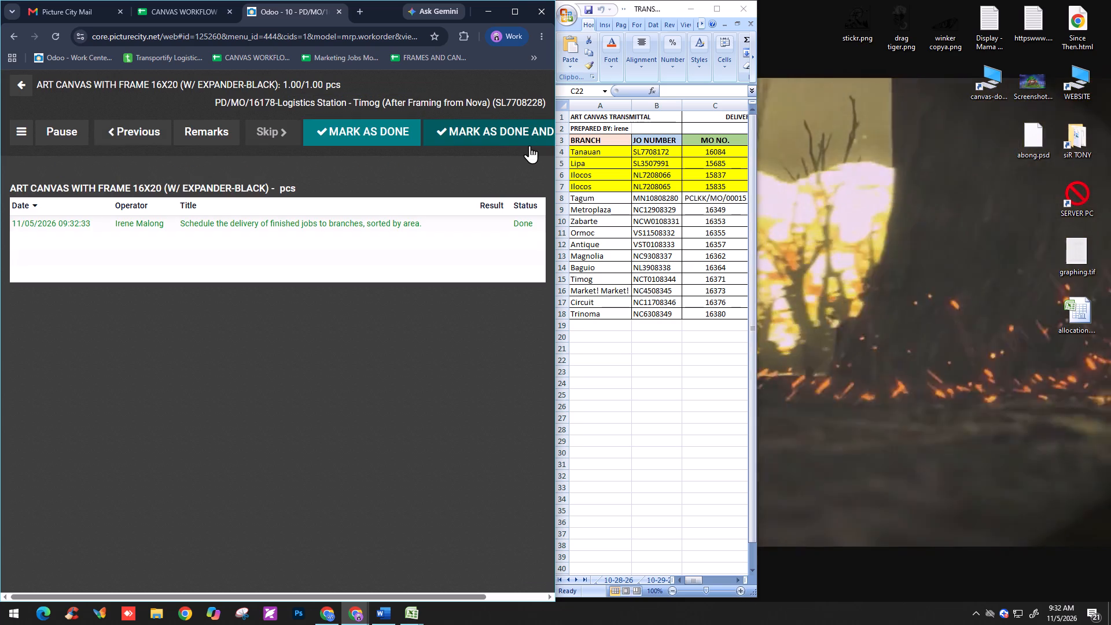
click(527, 135)
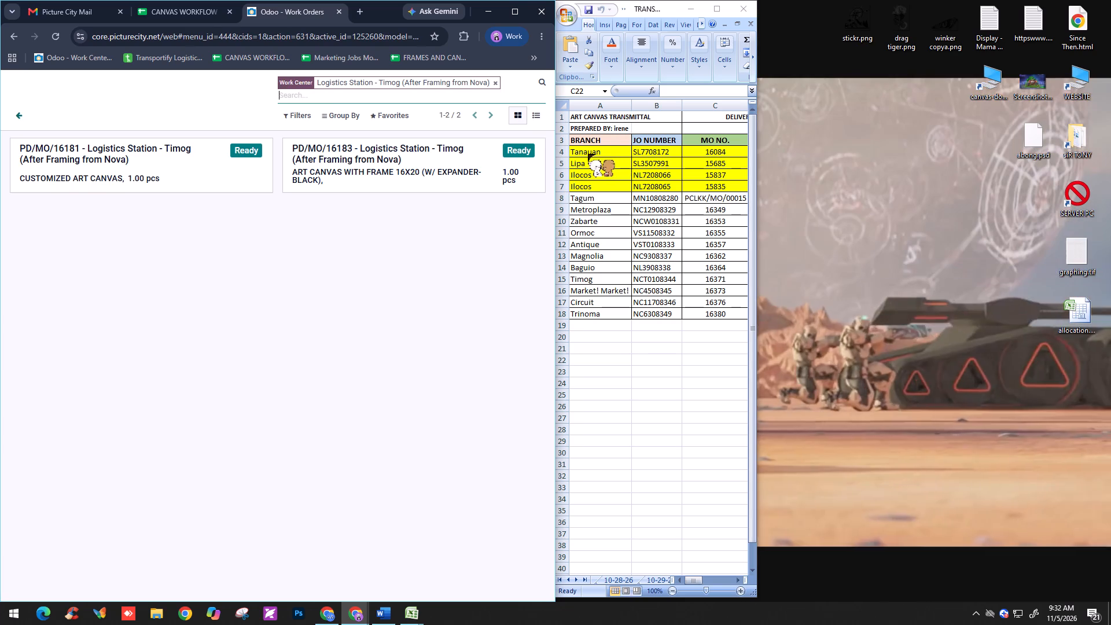
Complete the delivery scheduling check for PD/MO/16181 at Logistics Station - Timog, mark it as done, close the MO and accept the consumption difference.
click(194, 161)
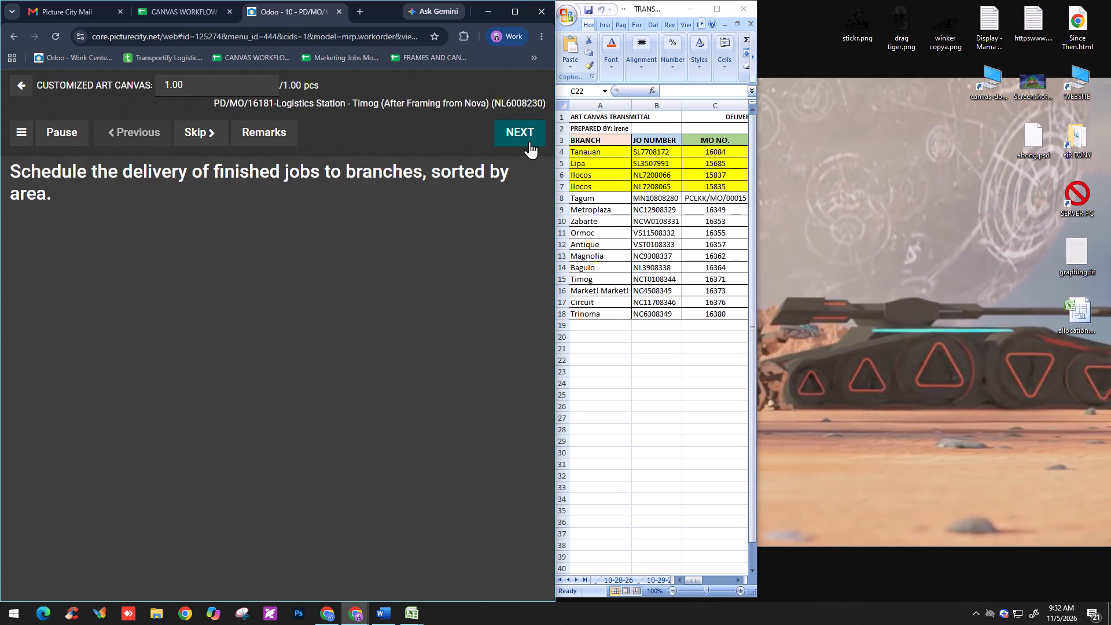
click(529, 141)
click(521, 138)
click(520, 118)
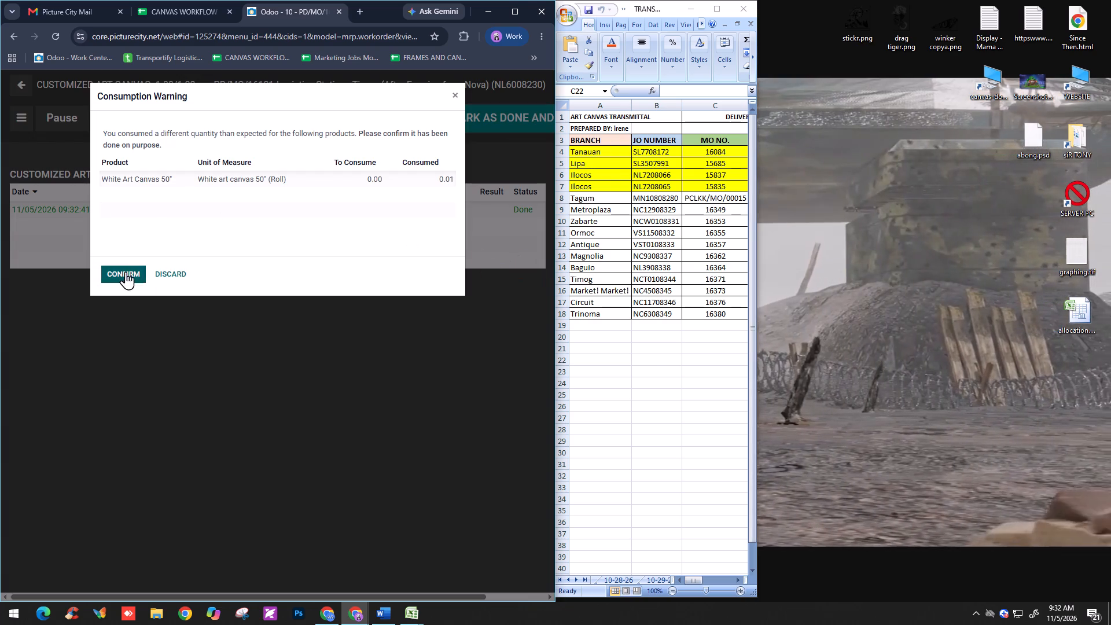
click(123, 269)
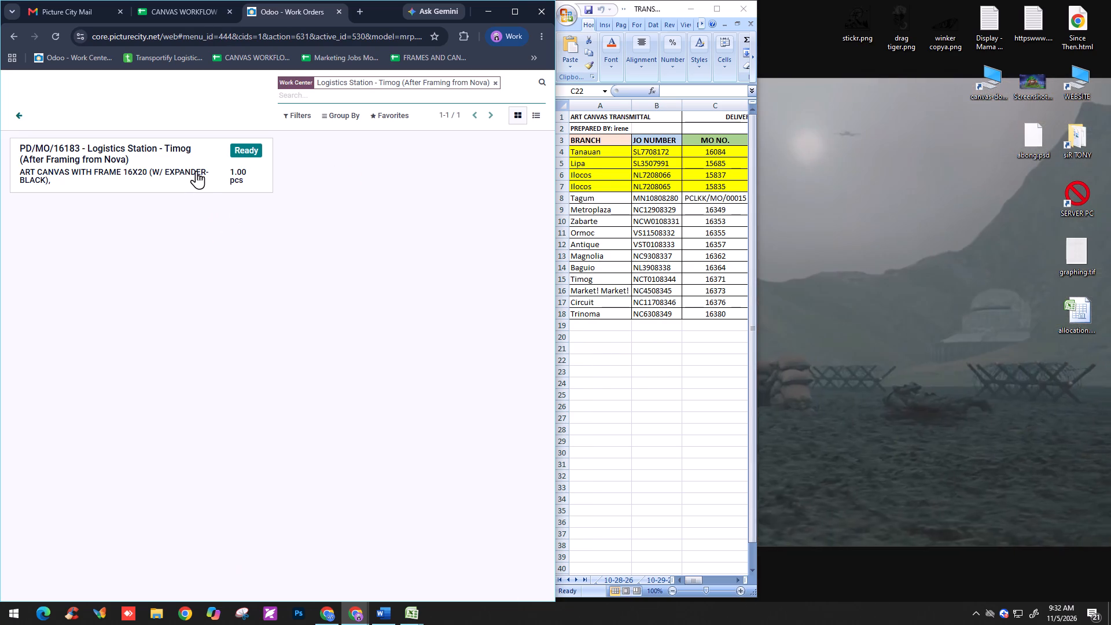
Open the Logistics Station - Timog work order for PD/MO/16183, complete the delivery scheduling check, mark it as done and close the MO.
click(196, 171)
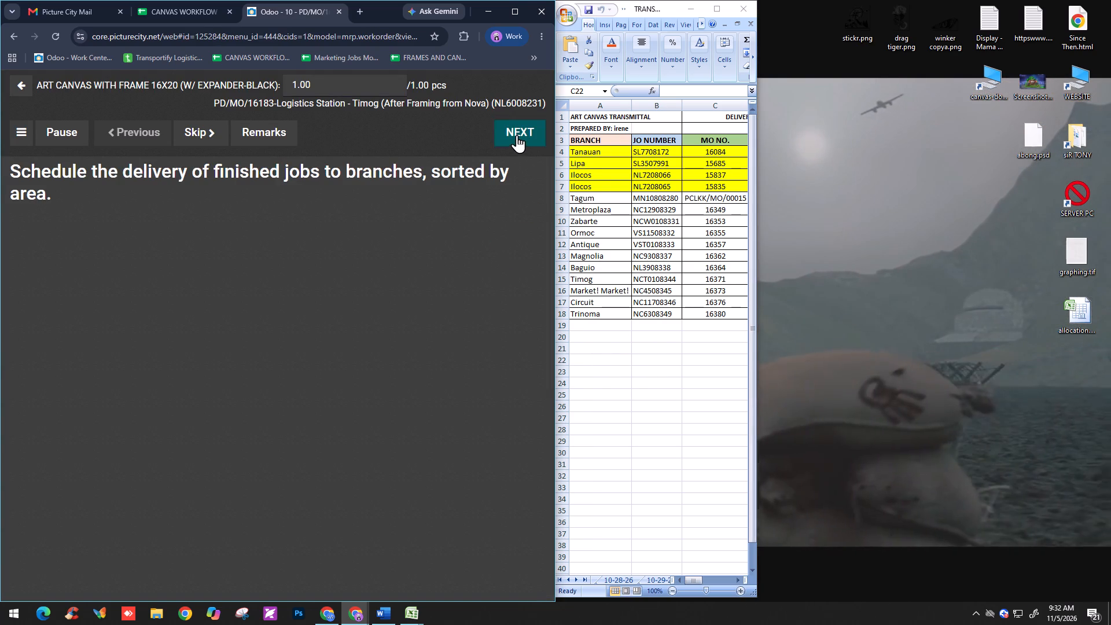
click(517, 135)
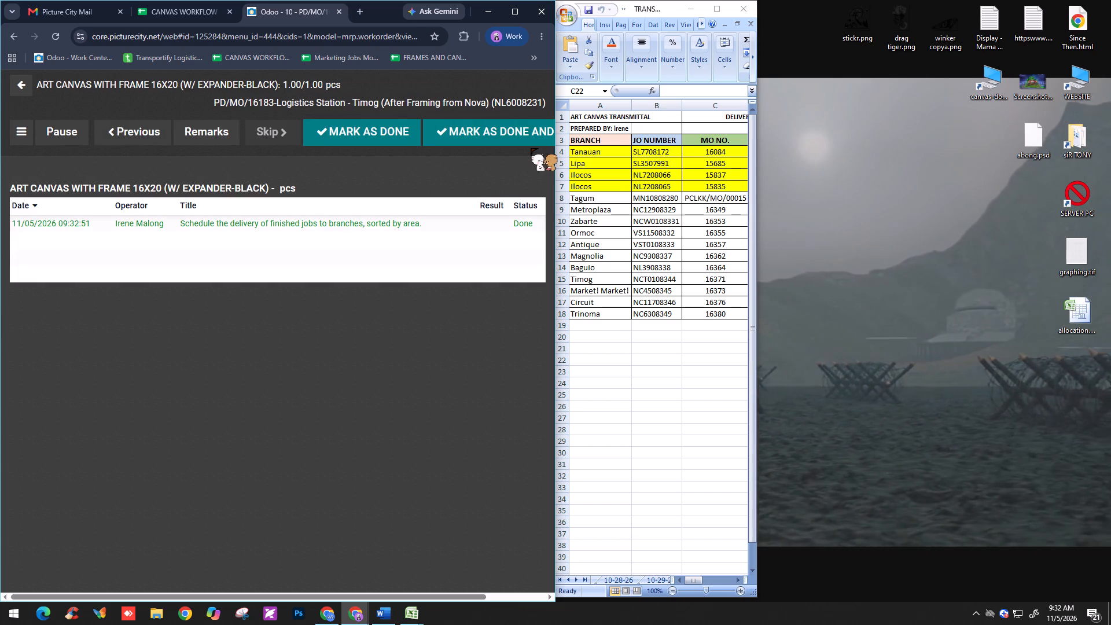
click(510, 136)
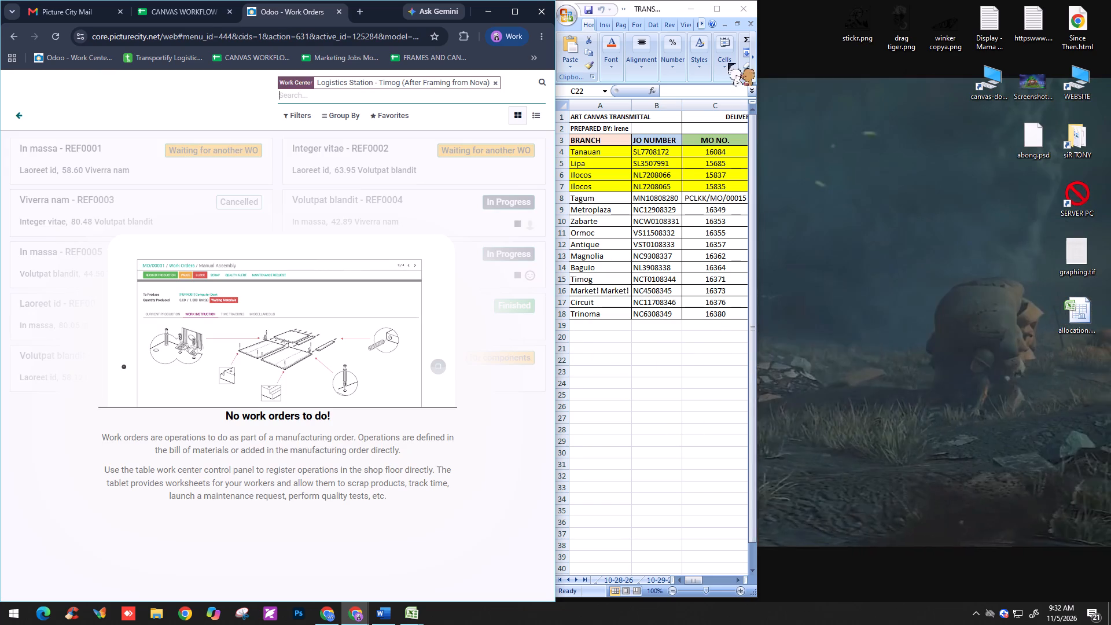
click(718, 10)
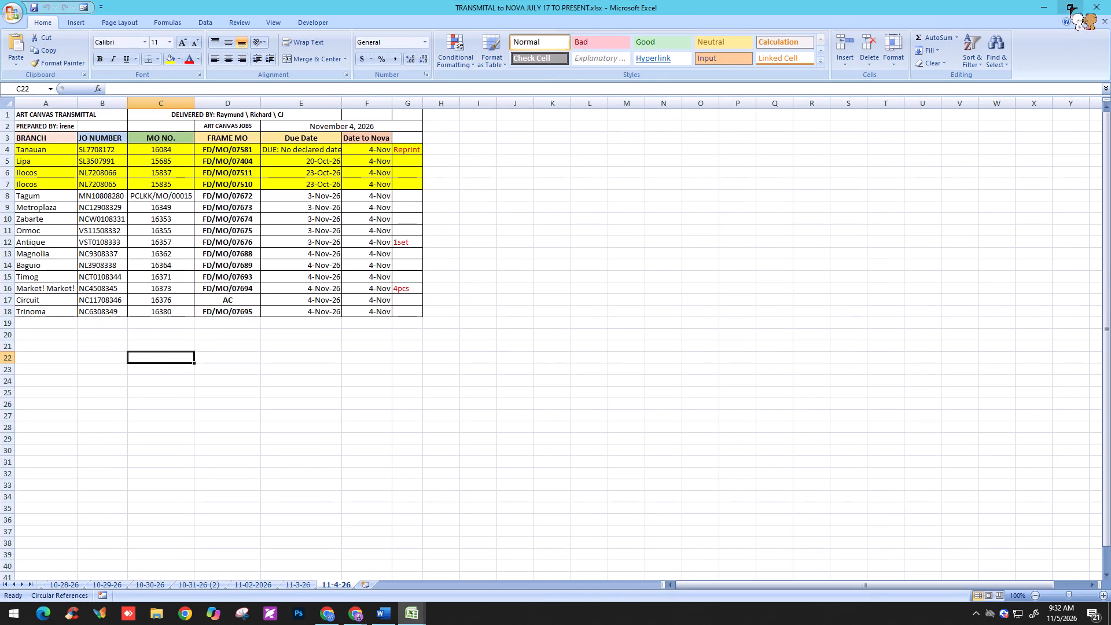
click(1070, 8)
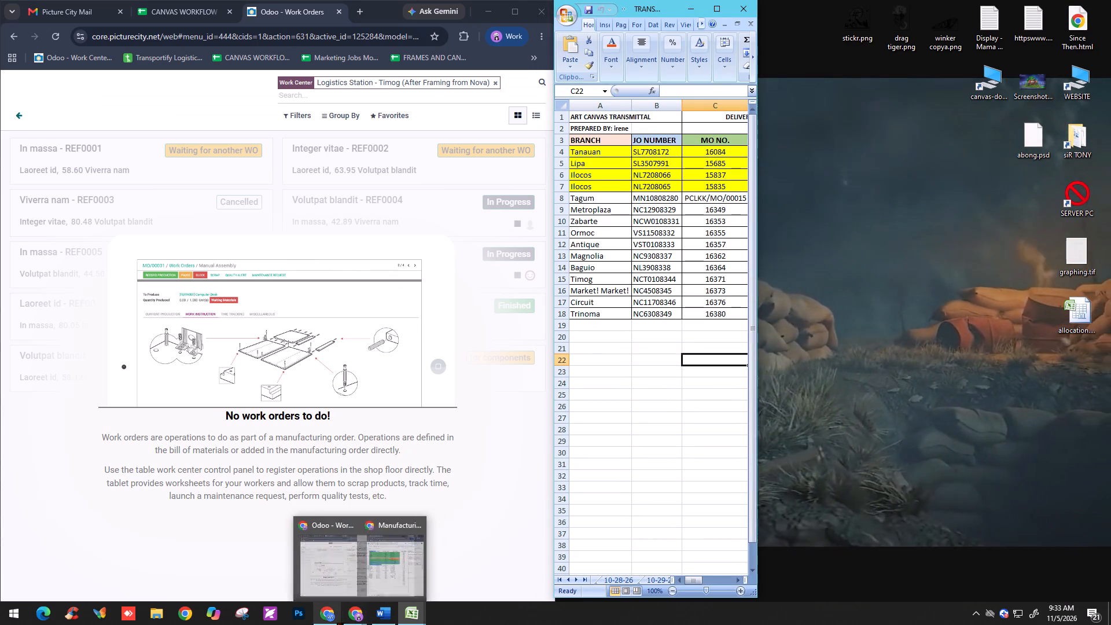
Switch to the other Chrome window with an empty new tab.
click(332, 623)
click(426, 521)
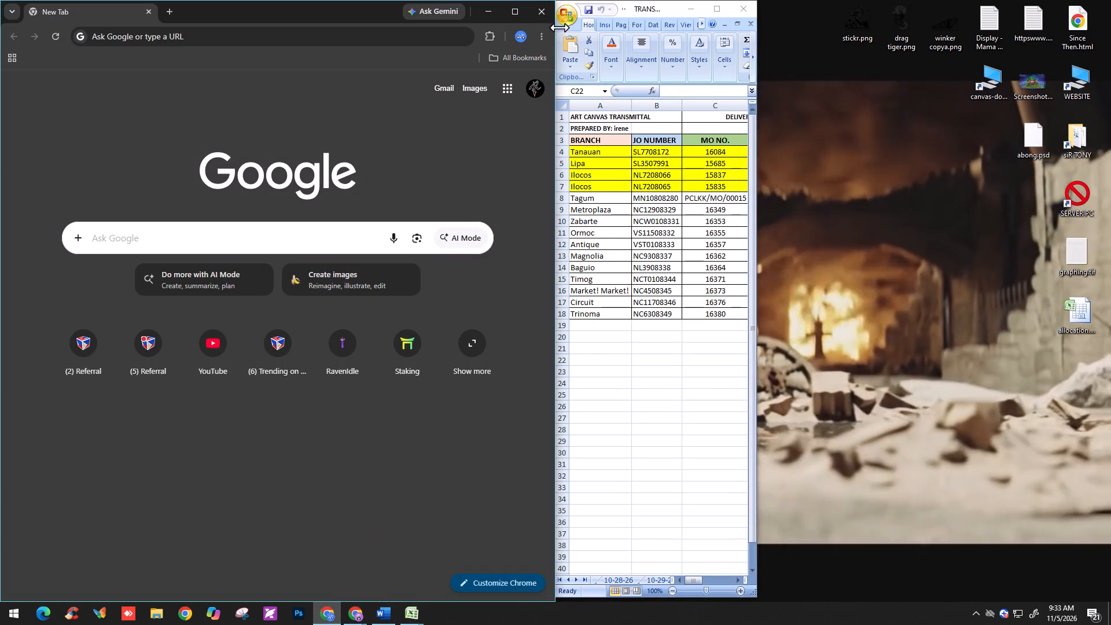
Close the Chrome window that holds only the empty new tab.
click(544, 12)
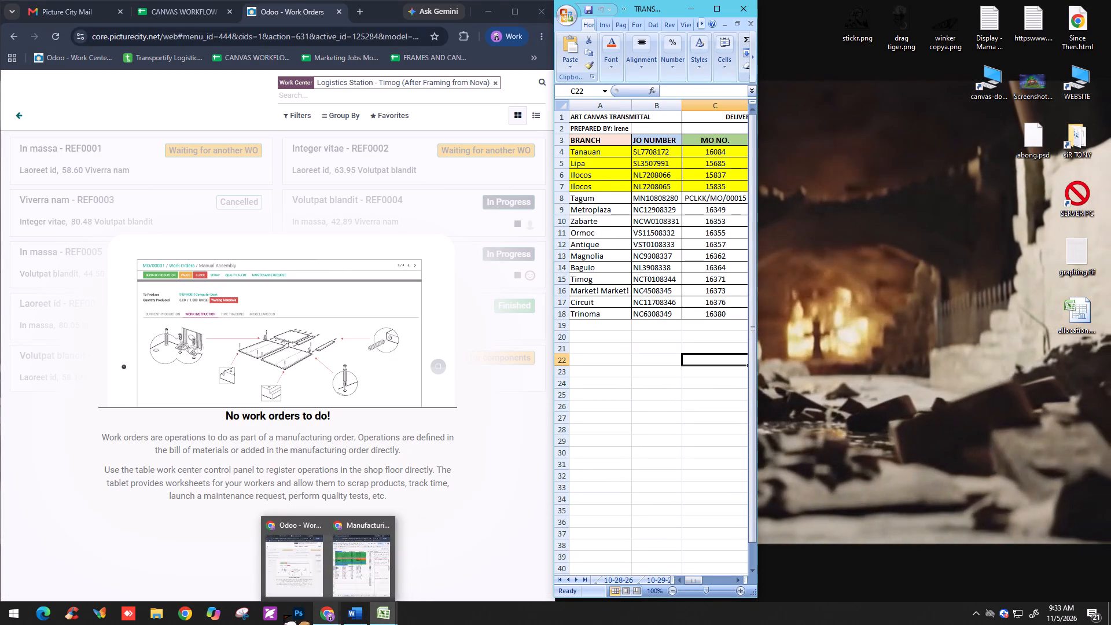
Launch Chrome again and open a new window with the profile labelled personal.
click(183, 611)
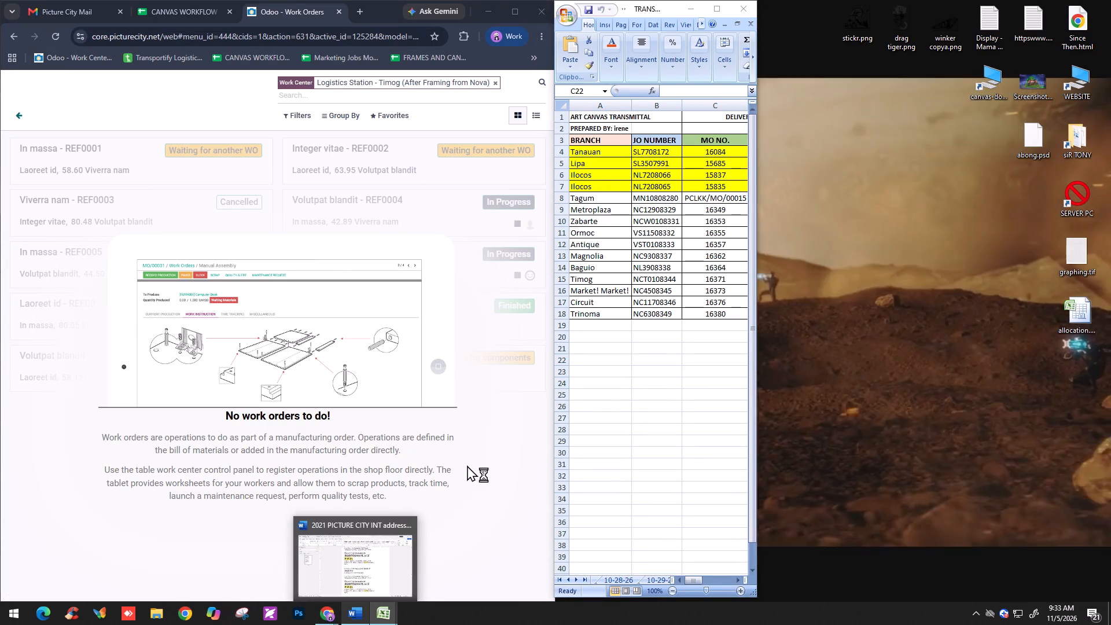
drag(654, 82, 657, 82)
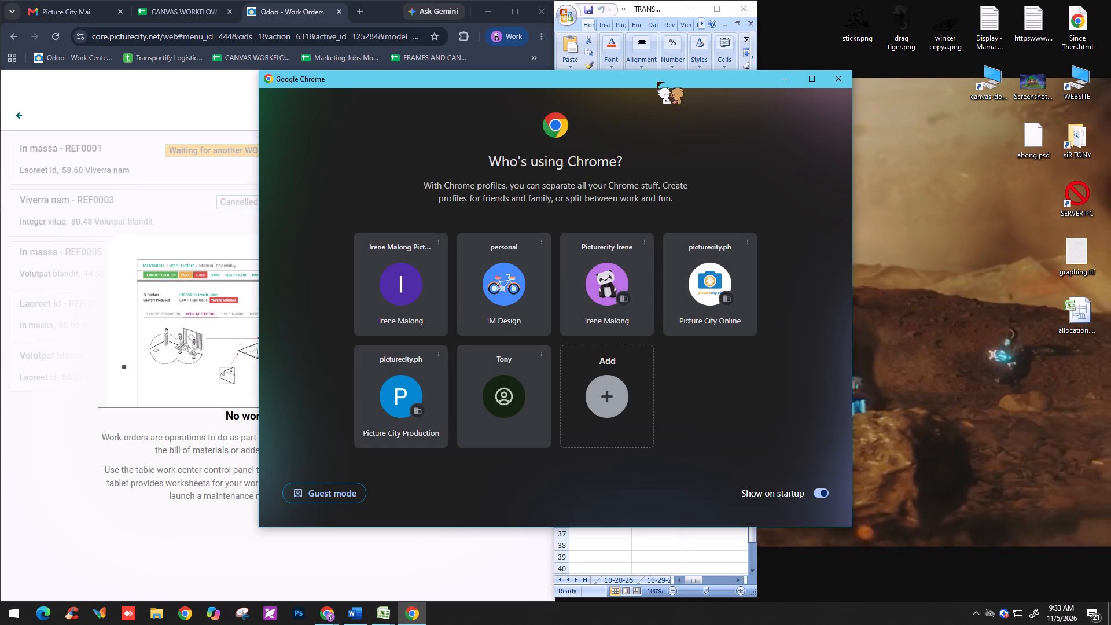
drag(657, 82, 699, 43)
drag(643, 82, 701, 82)
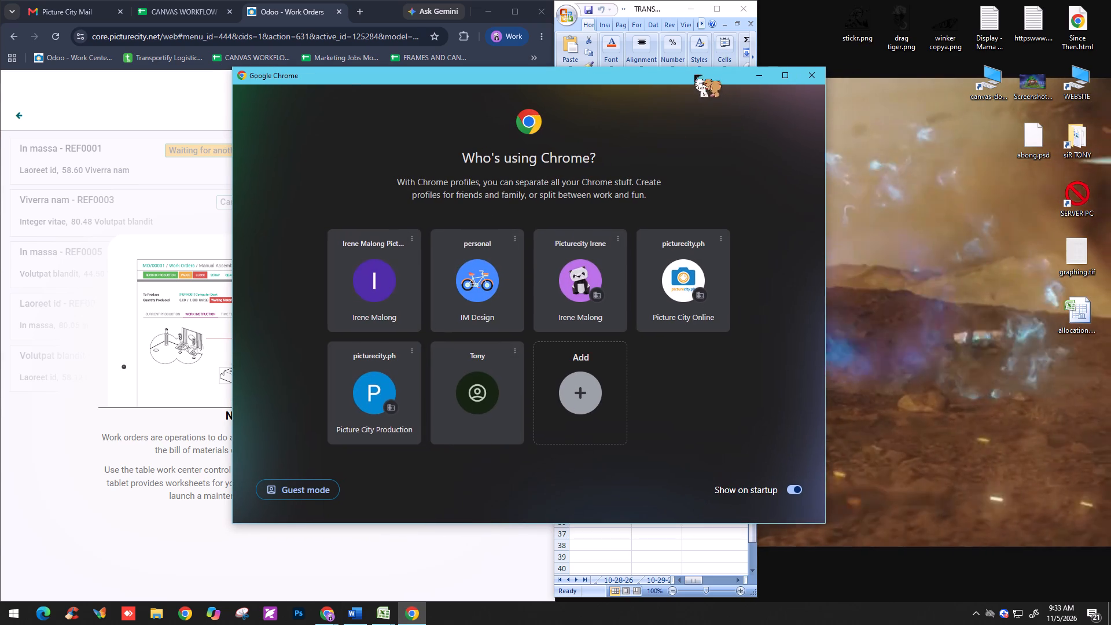
drag(675, 79, 719, 73)
click(770, 404)
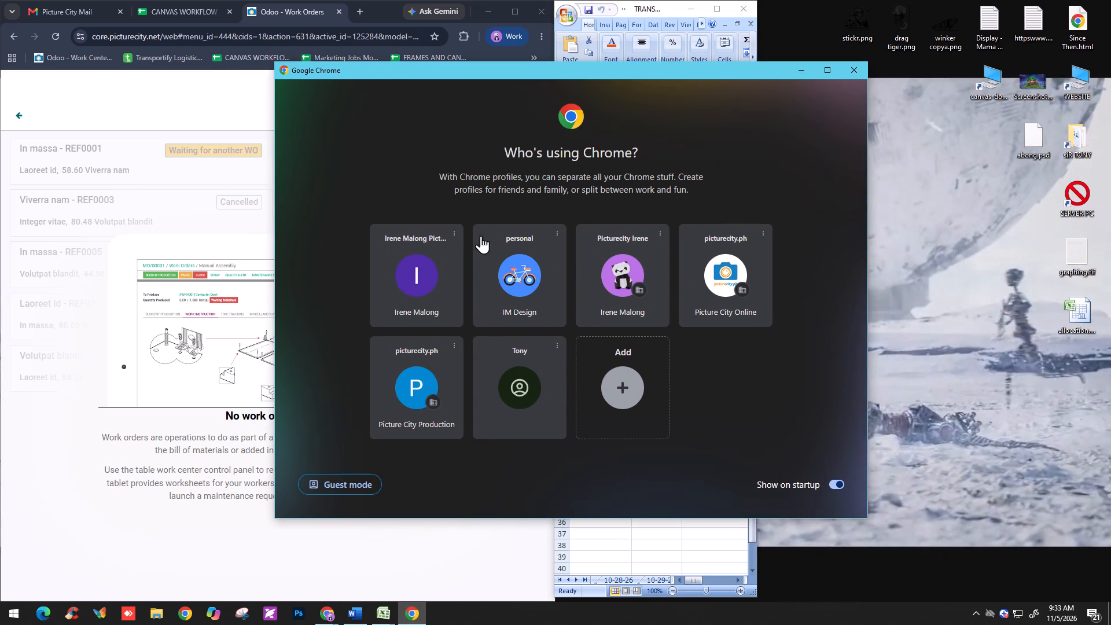
click(528, 276)
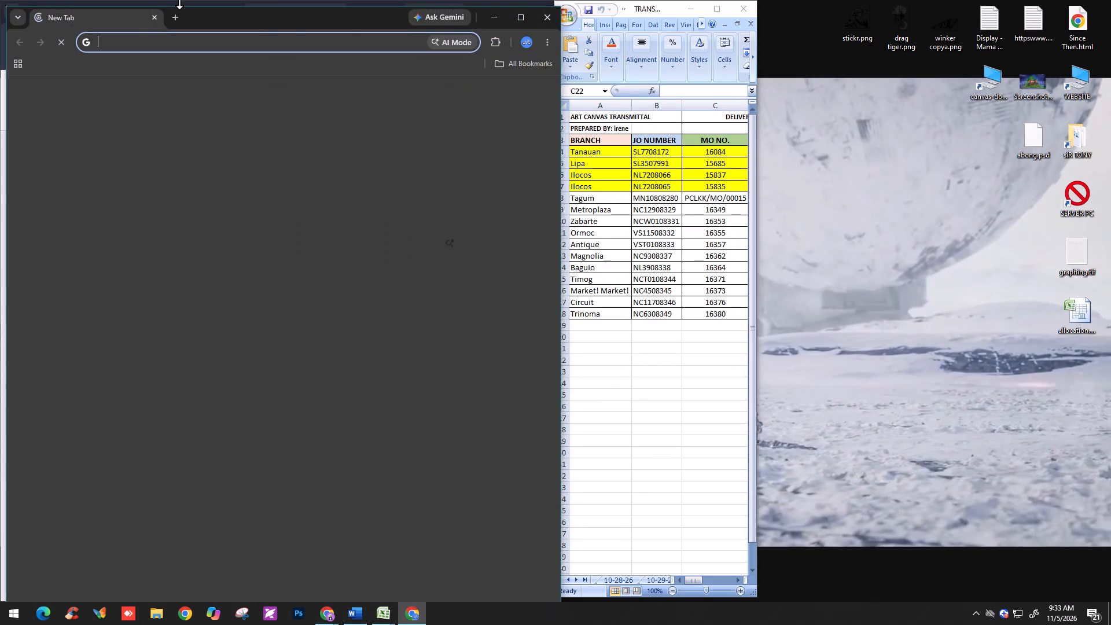
Move the new personal-profile Chrome window over the transmittal spreadsheet, keeping its empty new tab open.
drag(259, 18, 530, 6)
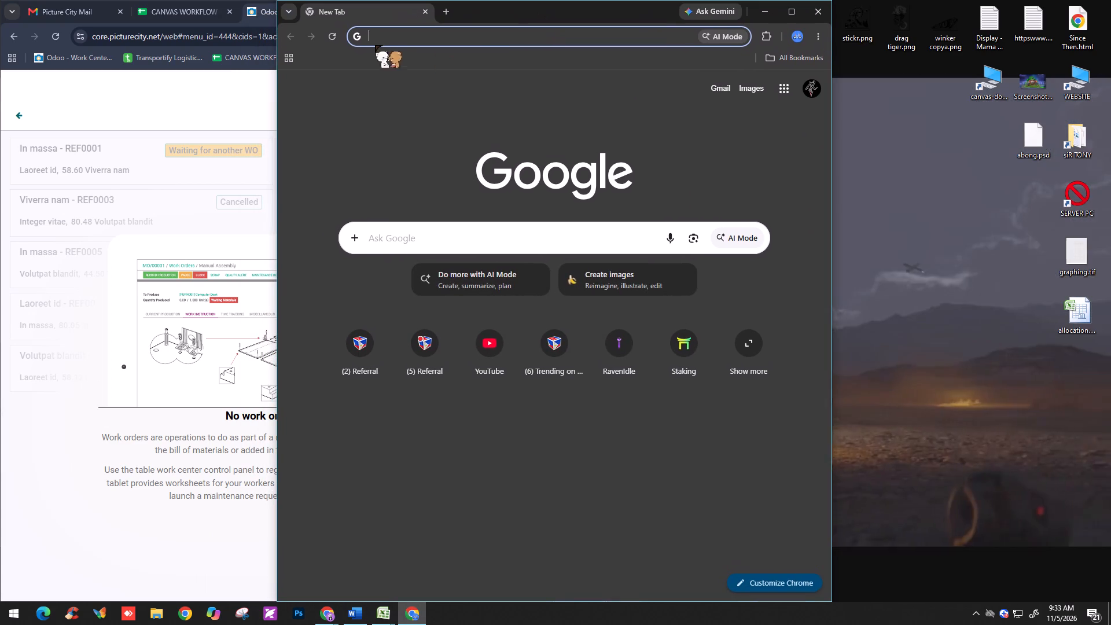
click(448, 39)
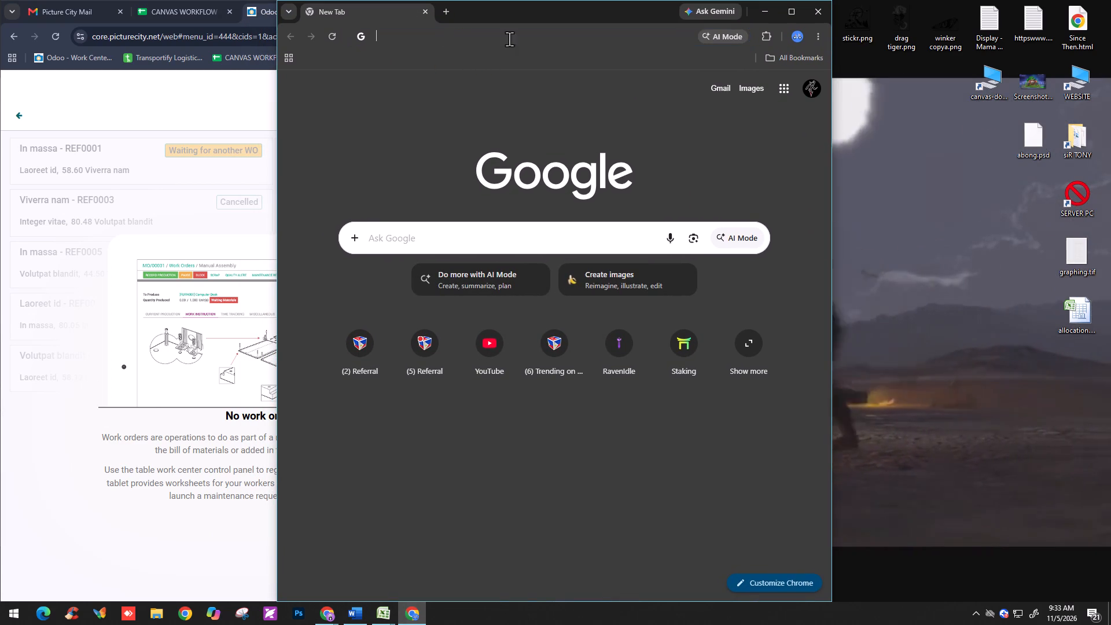
click(788, 179)
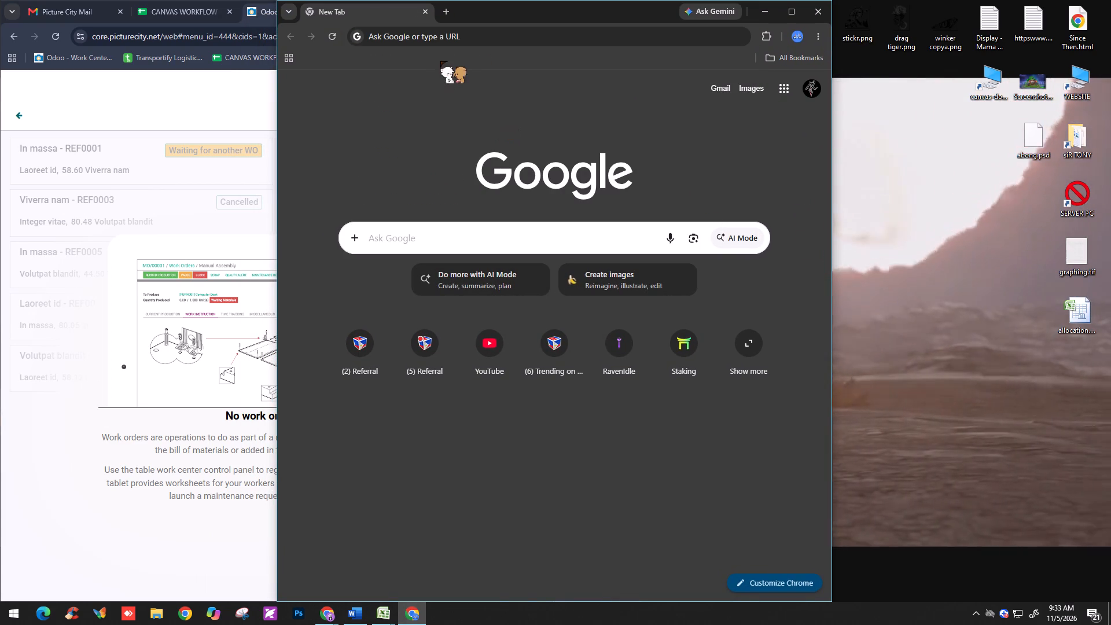
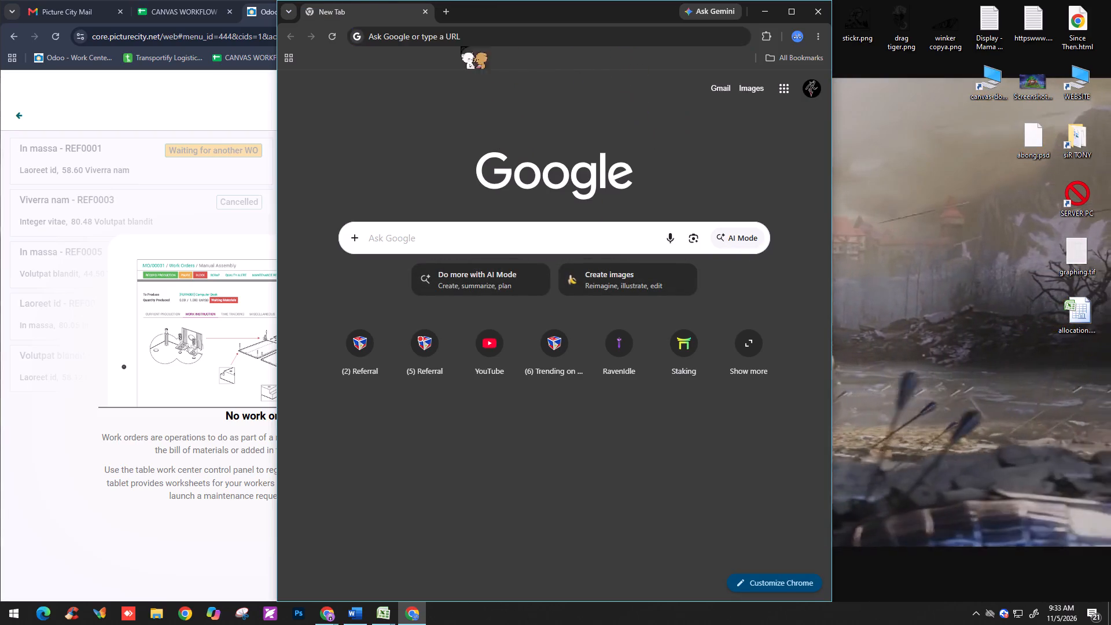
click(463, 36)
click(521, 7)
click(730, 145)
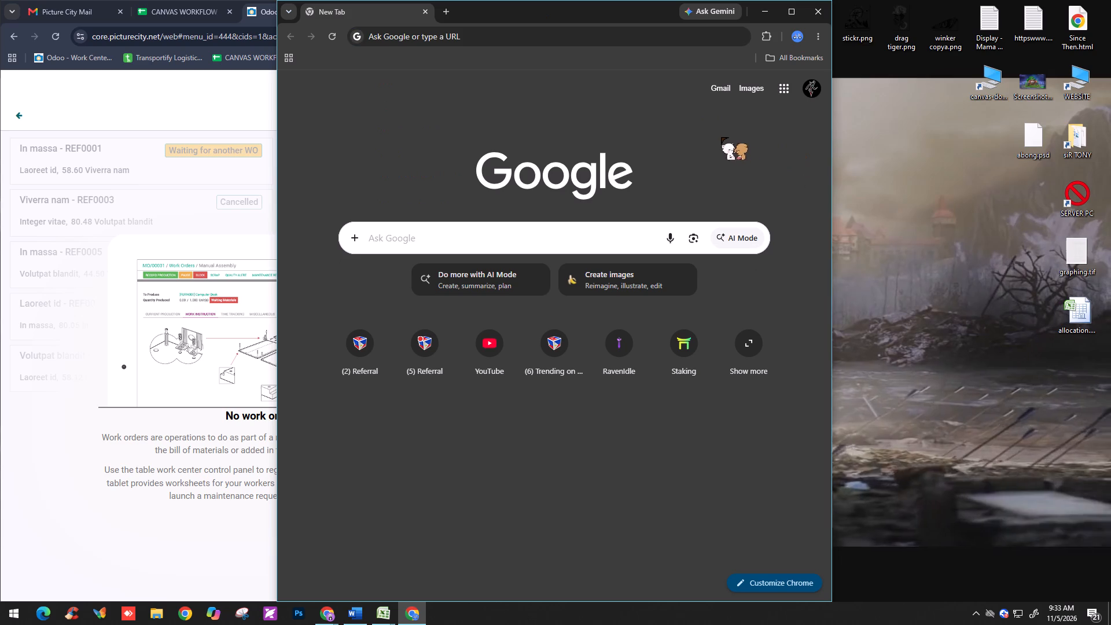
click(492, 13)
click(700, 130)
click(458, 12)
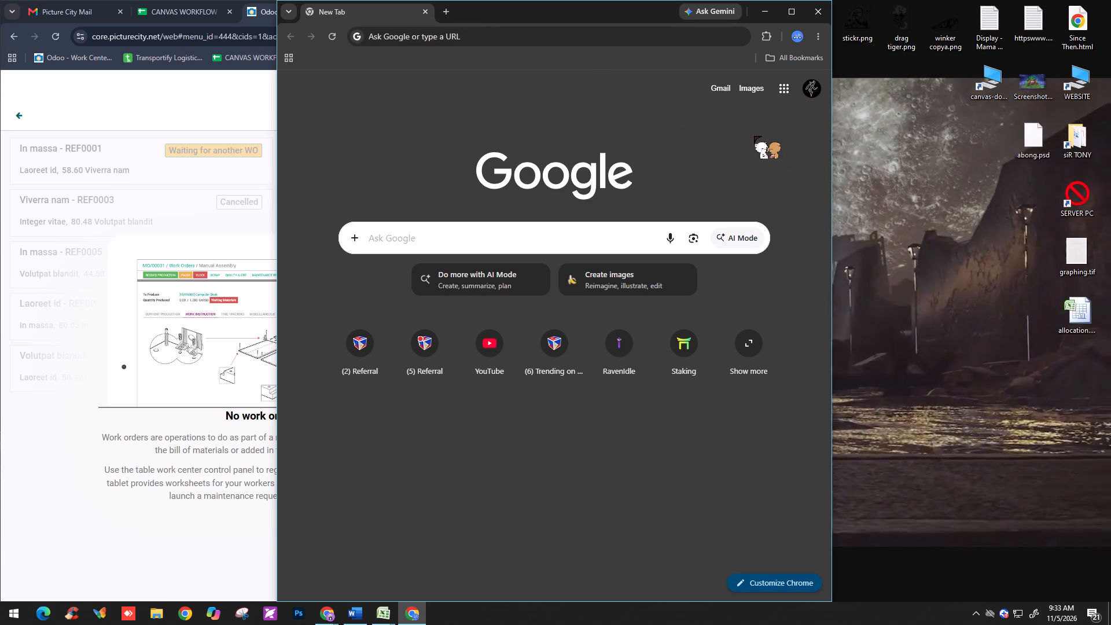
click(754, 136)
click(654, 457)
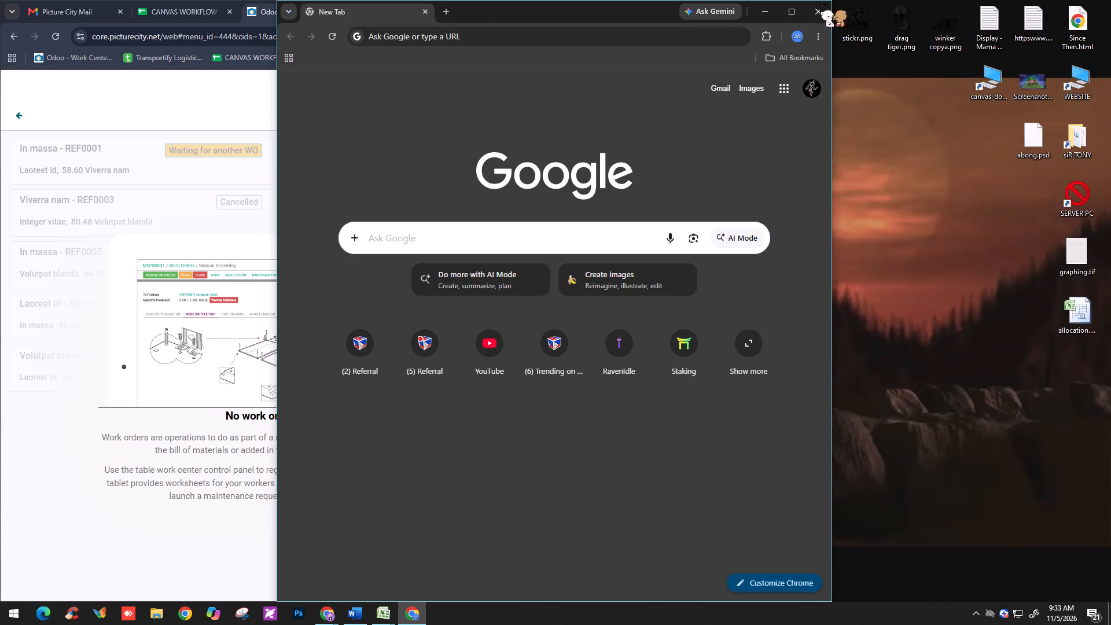
Go to facebook.com in the empty tab.
click(461, 32)
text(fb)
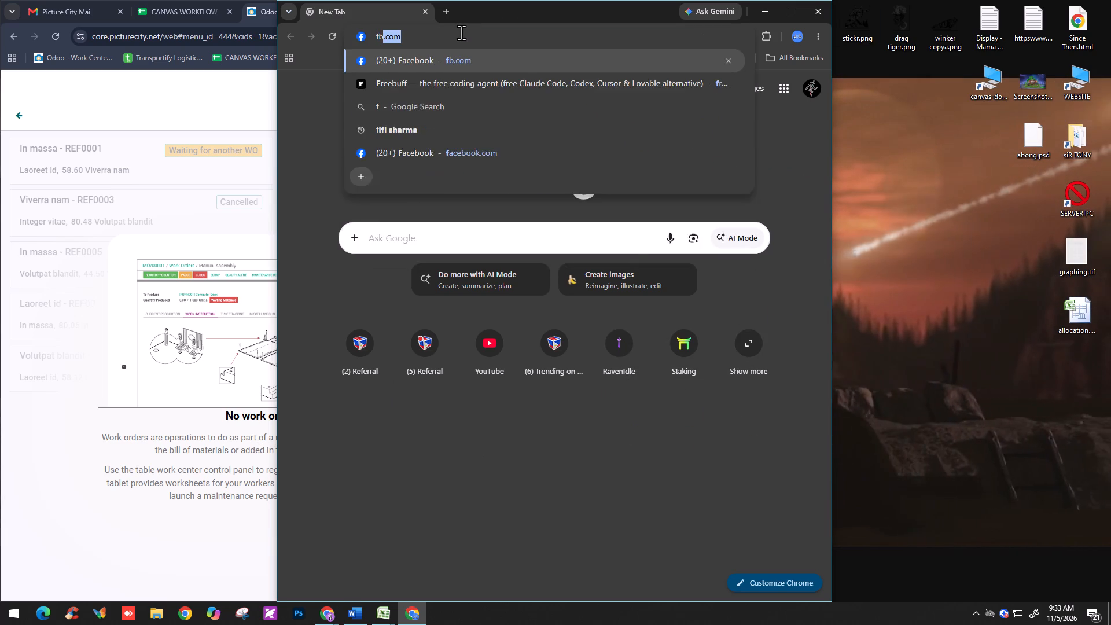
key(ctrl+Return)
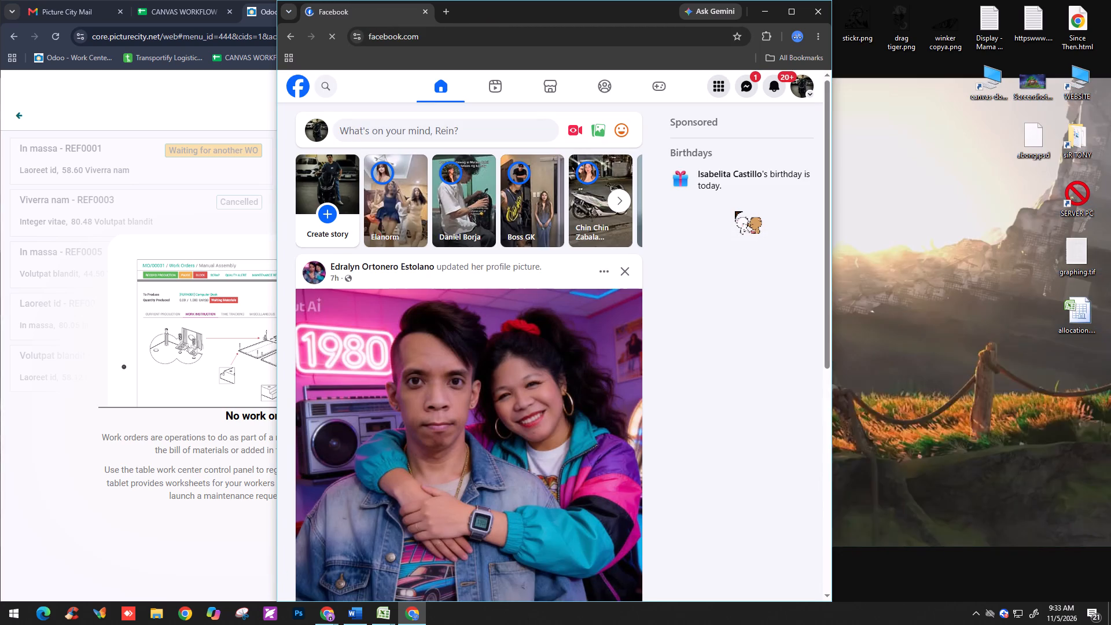
Browse the Facebook feed to the Useful Finds PH ad and play its cat litter video.
scroll(616, 361, down, 3)
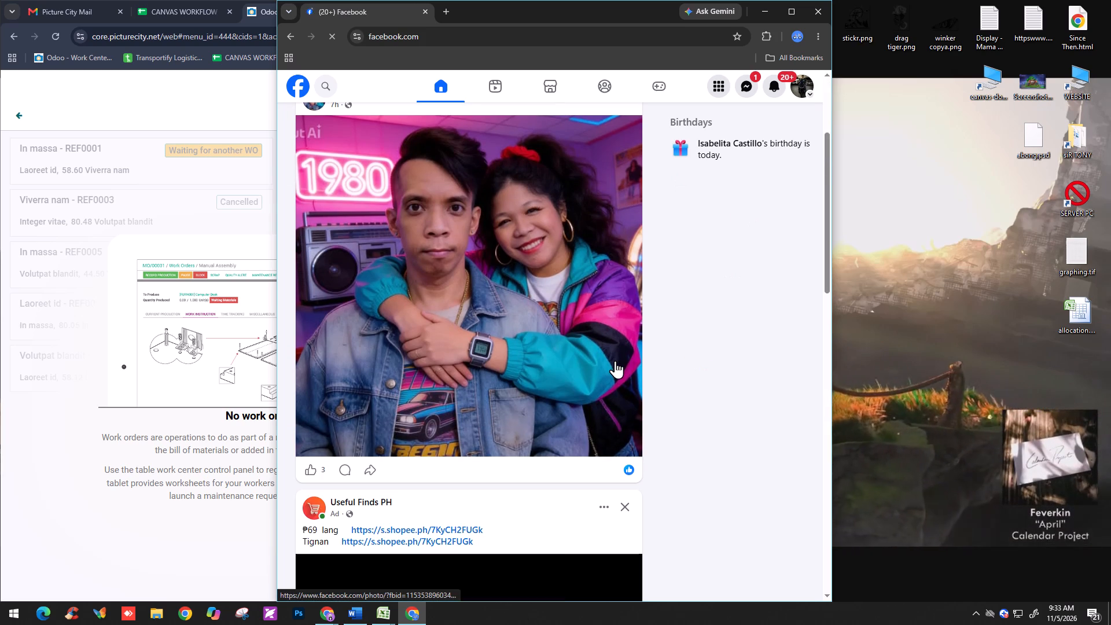
scroll(615, 358, down, 3)
scroll(524, 416, down, 4)
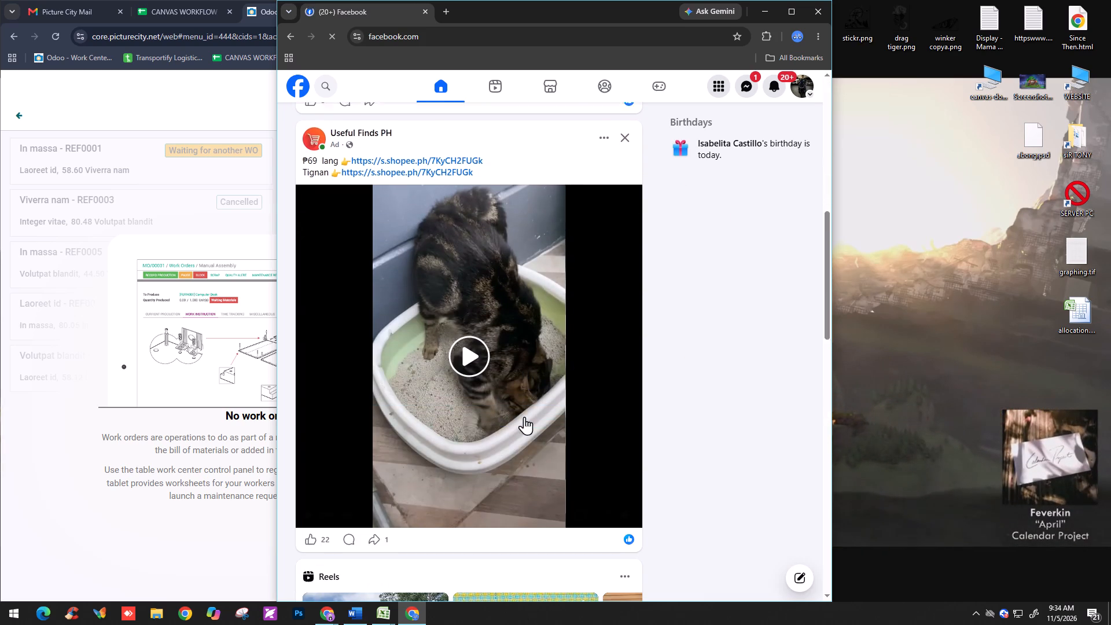
scroll(546, 350, up, 1)
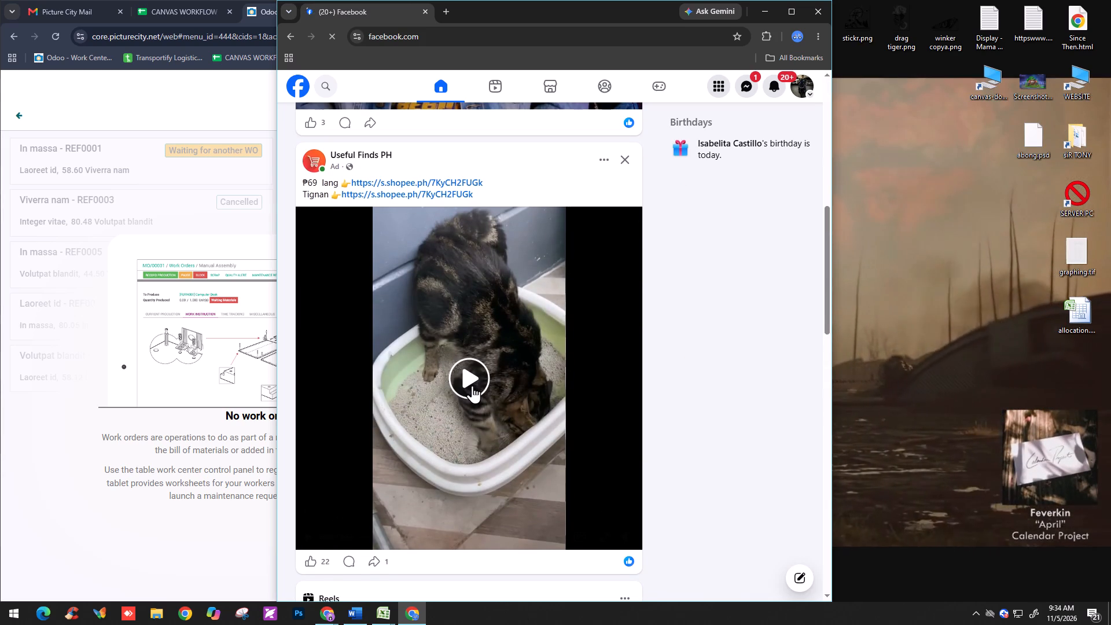
click(473, 377)
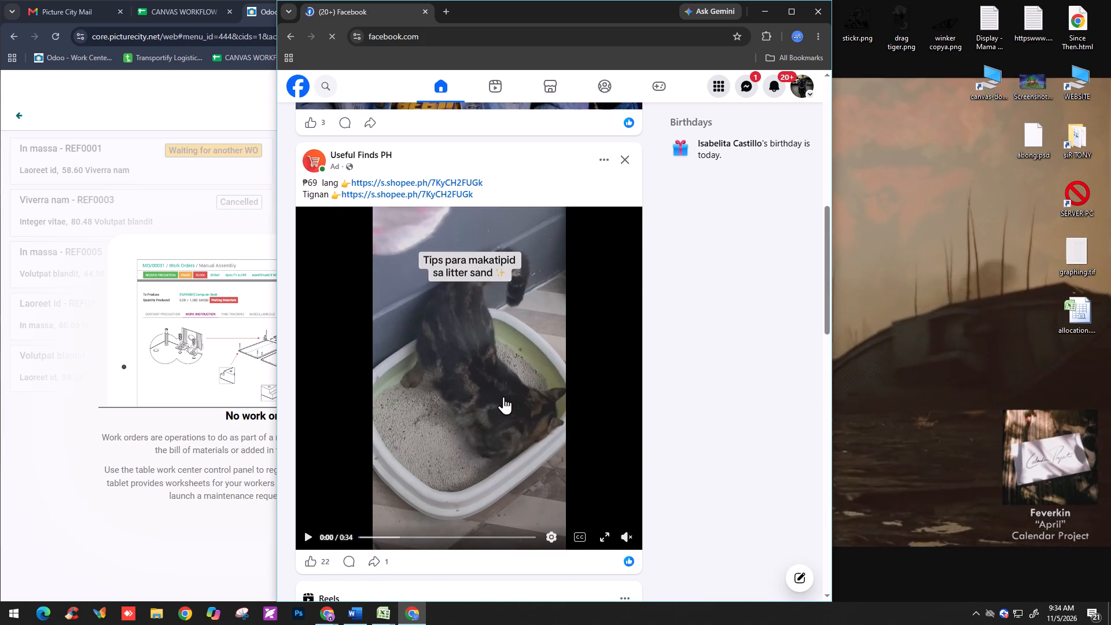
click(462, 397)
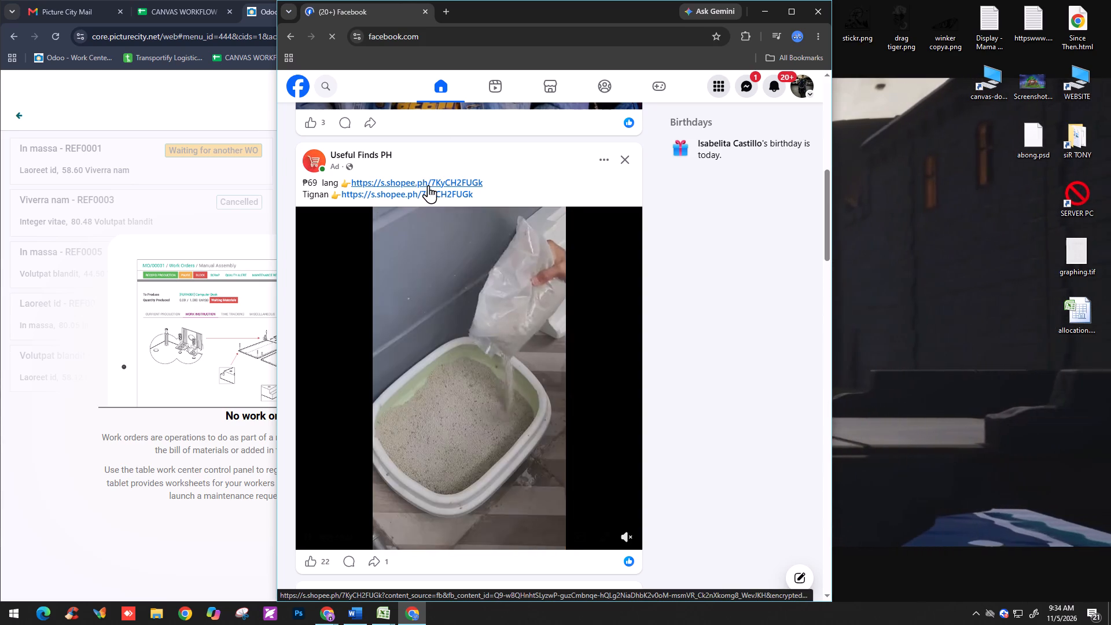
Open the ad's Shopee link, maximize the window and compare the cat litter's Lavender/5KG, Lemon/2KG-New and Lavender/2KG-New options.
click(428, 186)
click(790, 12)
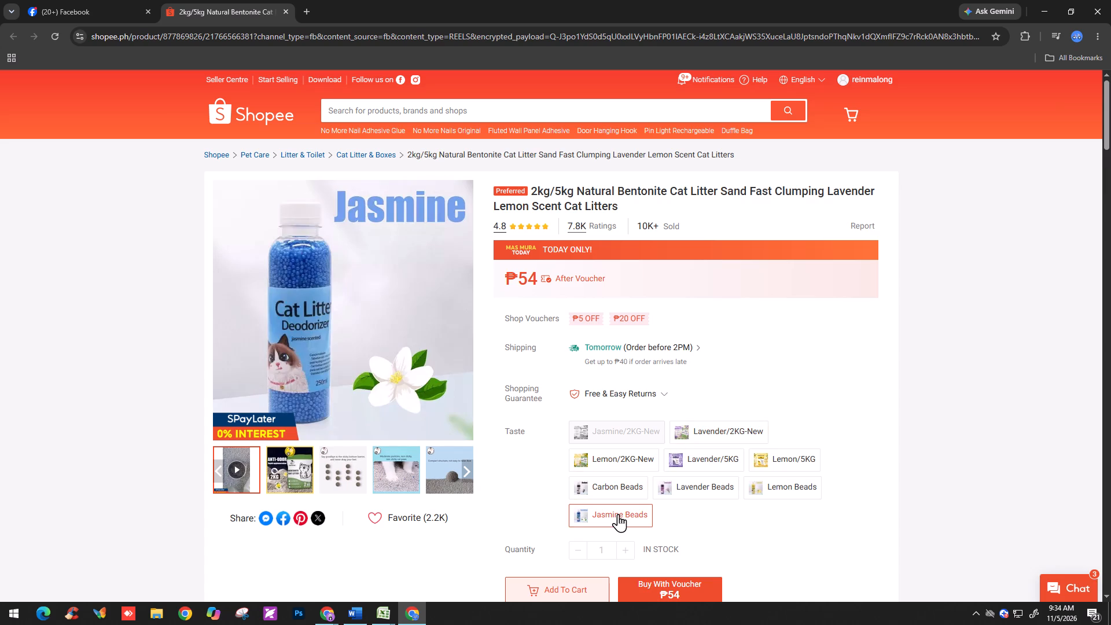
click(718, 457)
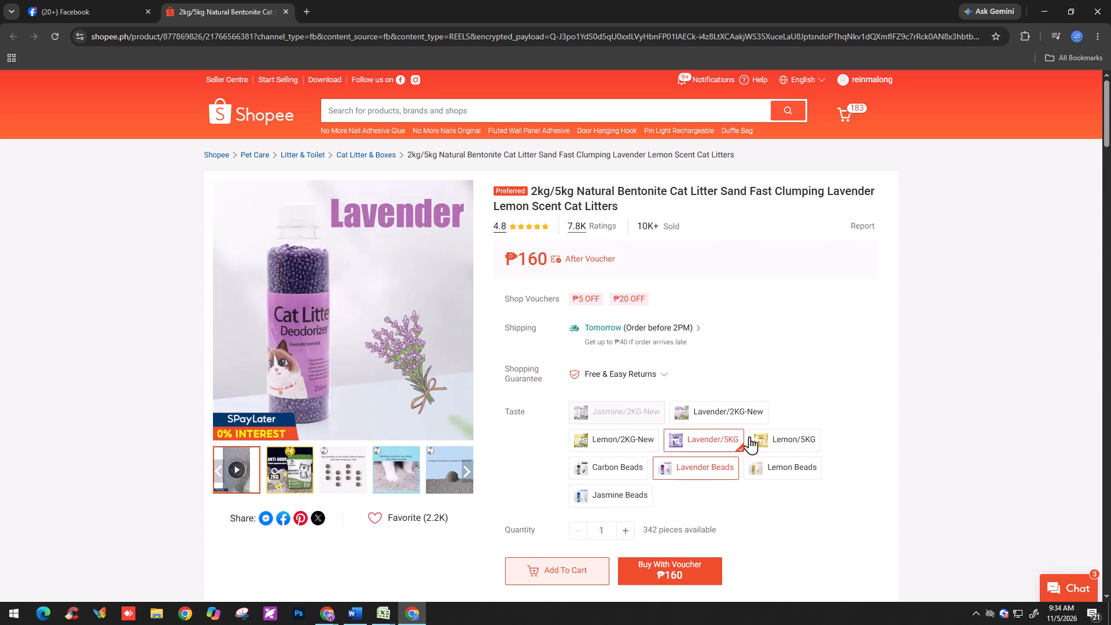
click(744, 415)
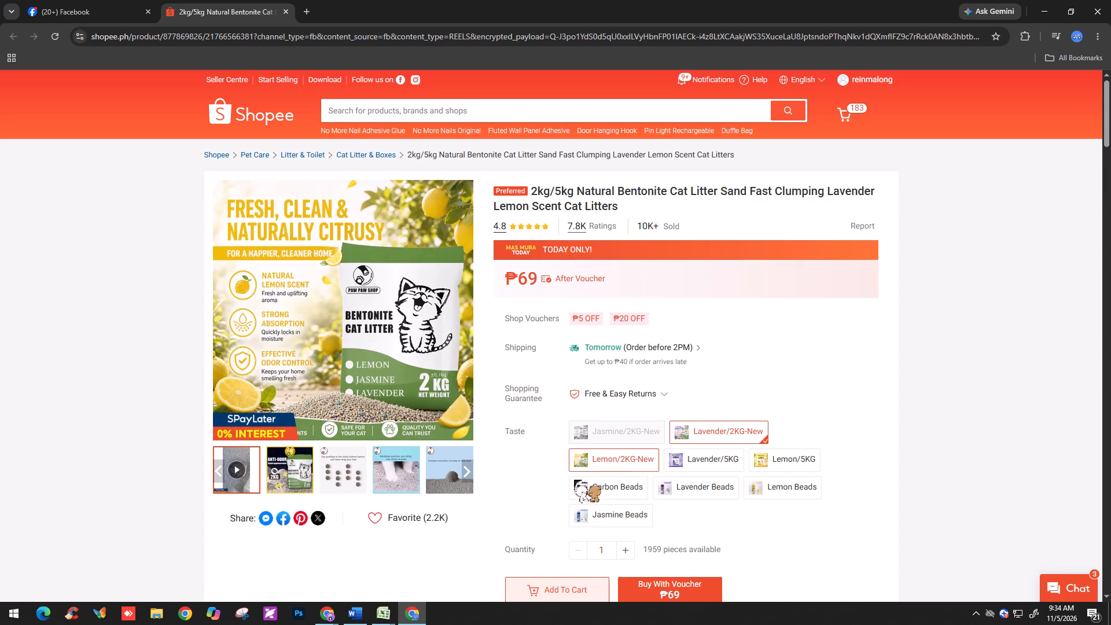
click(628, 457)
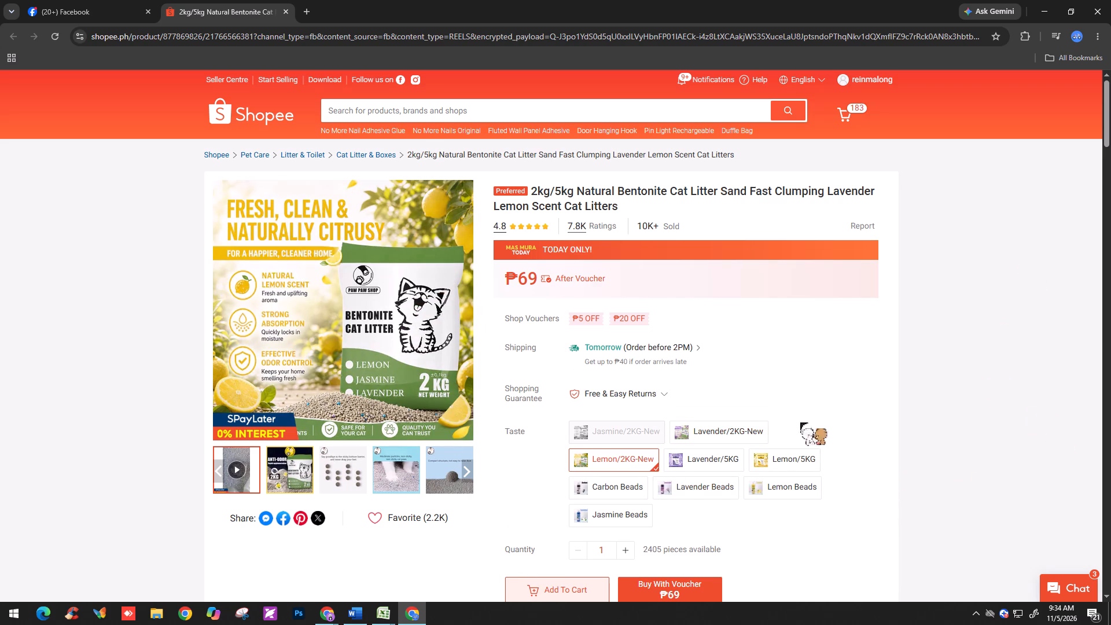
click(732, 434)
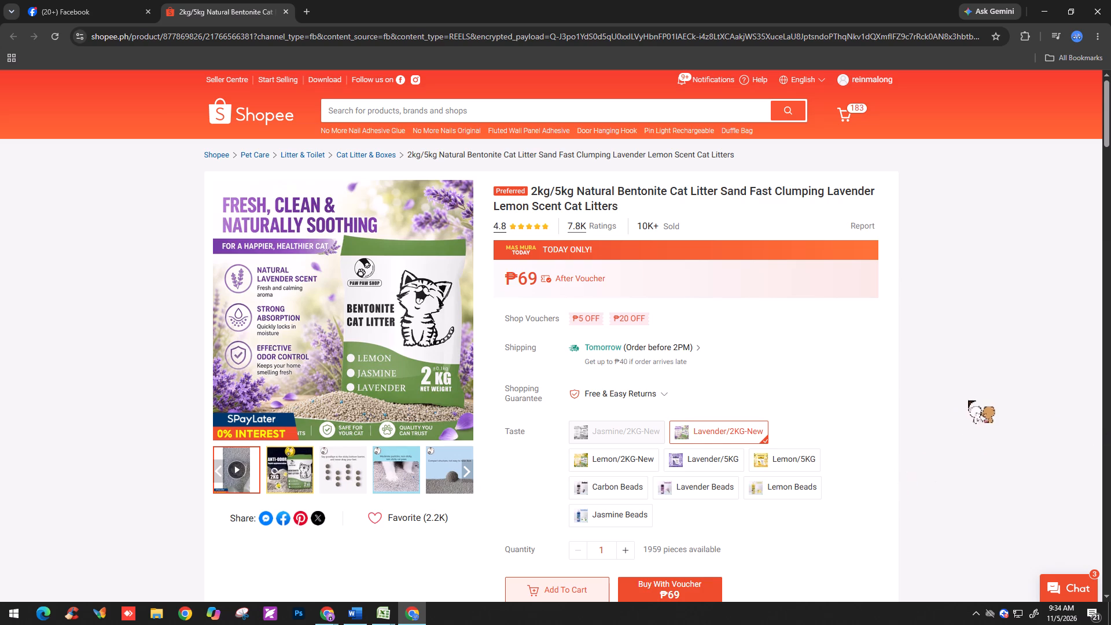
scroll(951, 413, down, 7)
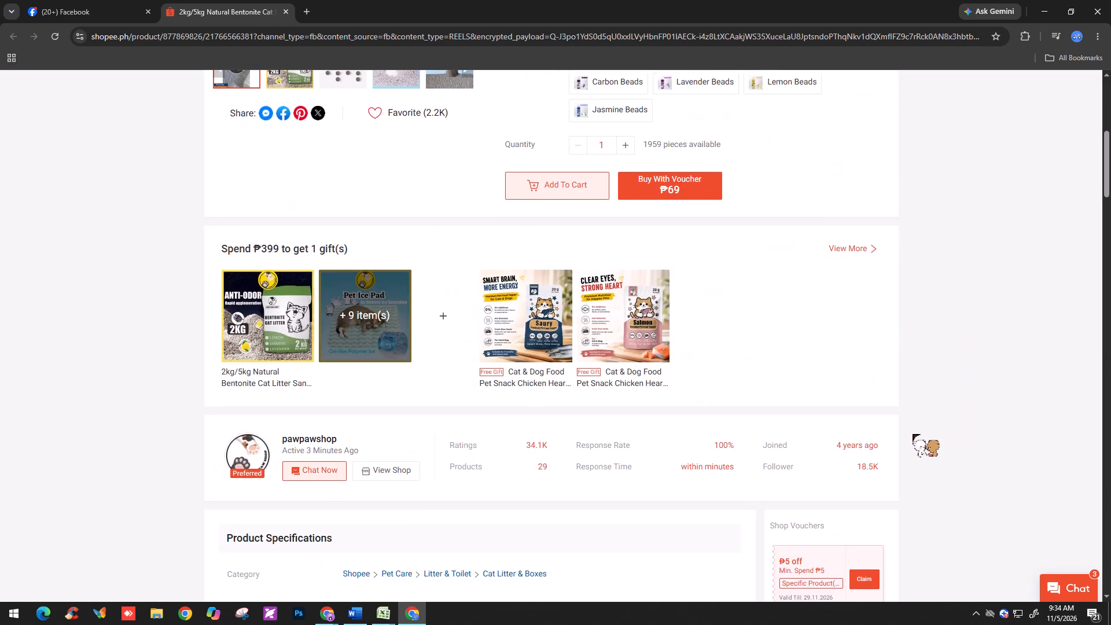
scroll(913, 434, down, 6)
Return to the Facebook feed and open the first reel, with the riverside scene, in the Reels row.
click(51, 11)
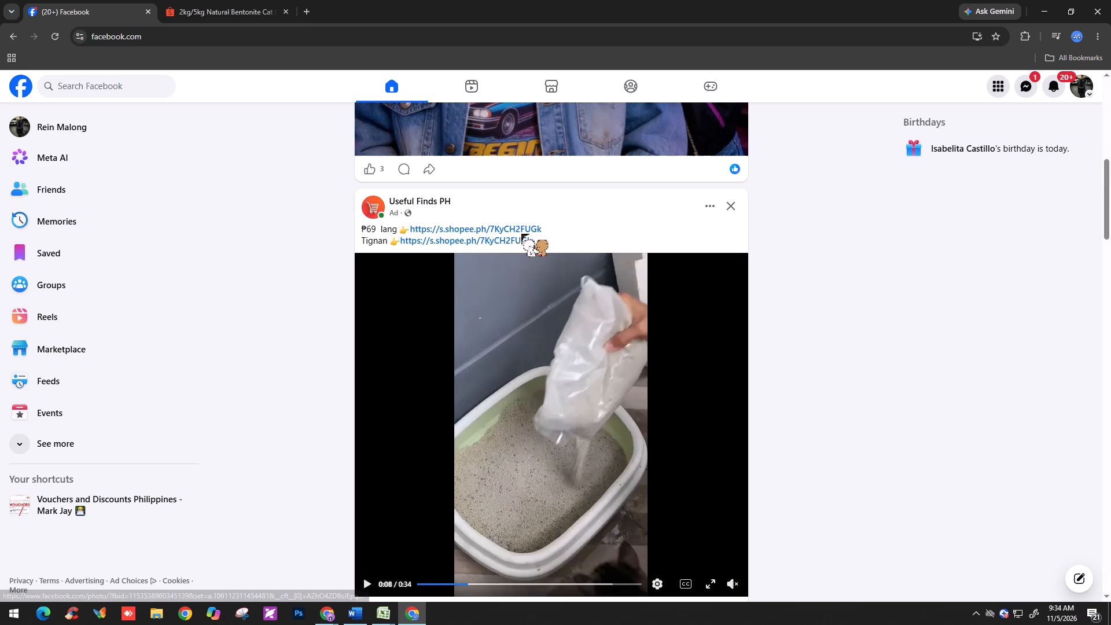
scroll(646, 402, down, 7)
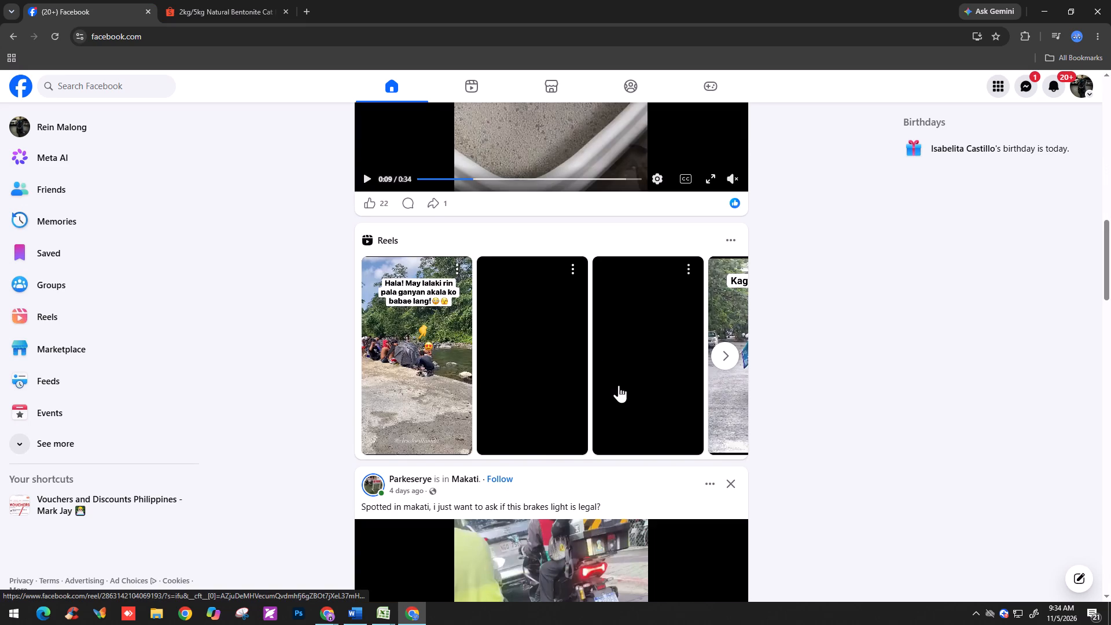
scroll(608, 386, down, 1)
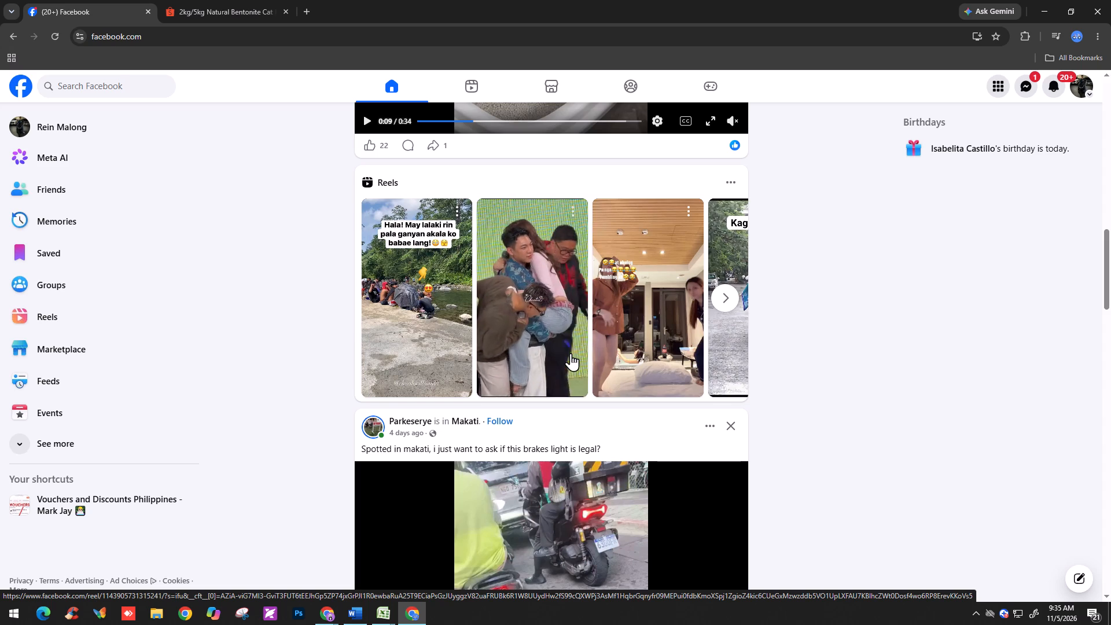
click(432, 323)
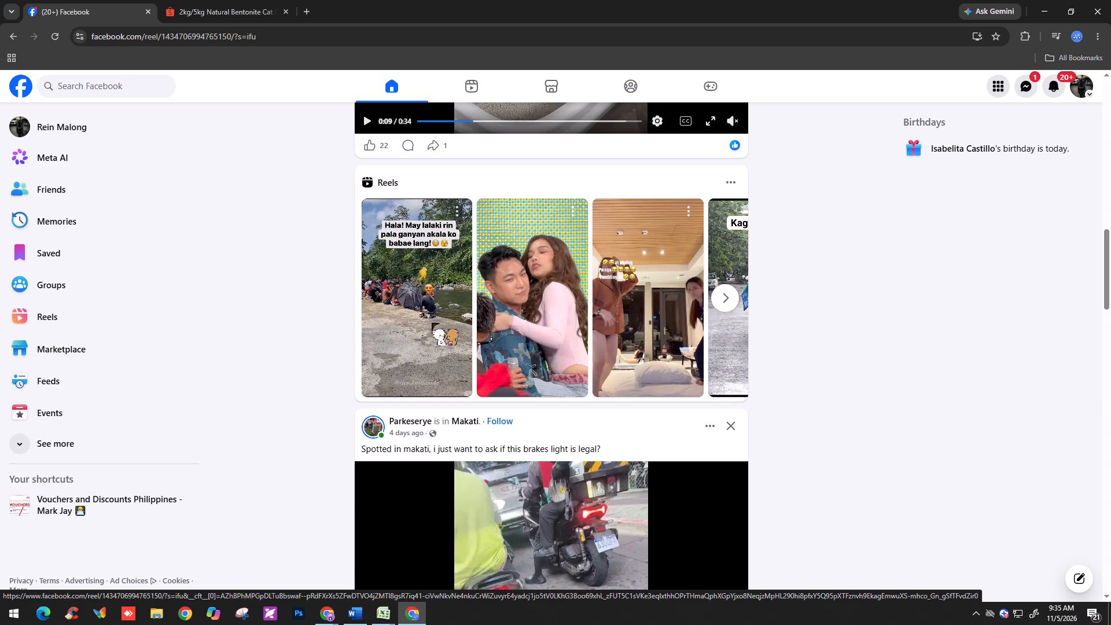